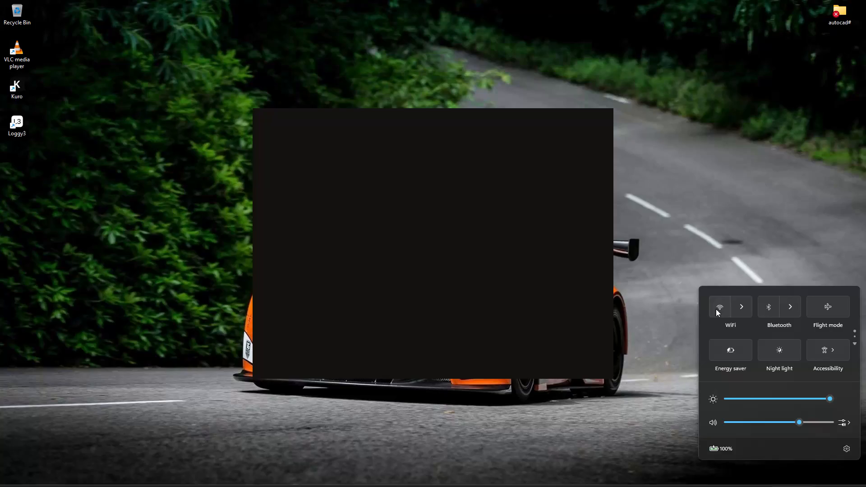
Turn on Wi-Fi.
click(716, 309)
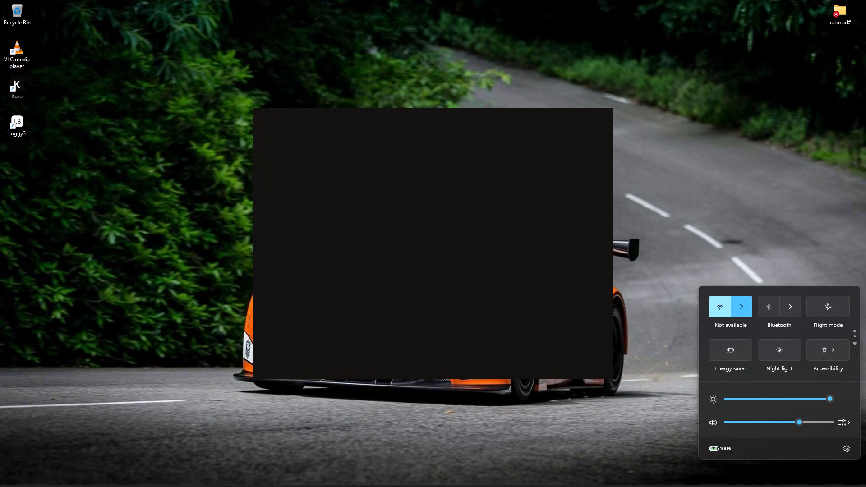
Open Chrome, restore the previous session's pages and maximise the browser window.
click(395, 481)
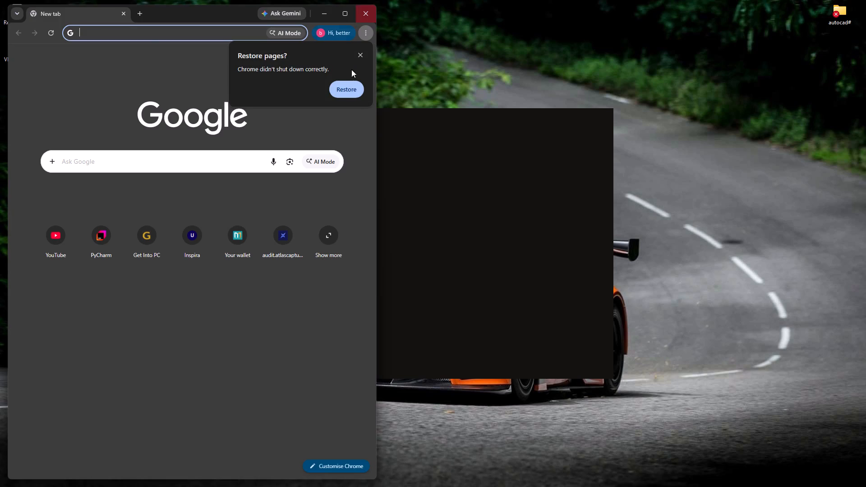
click(348, 93)
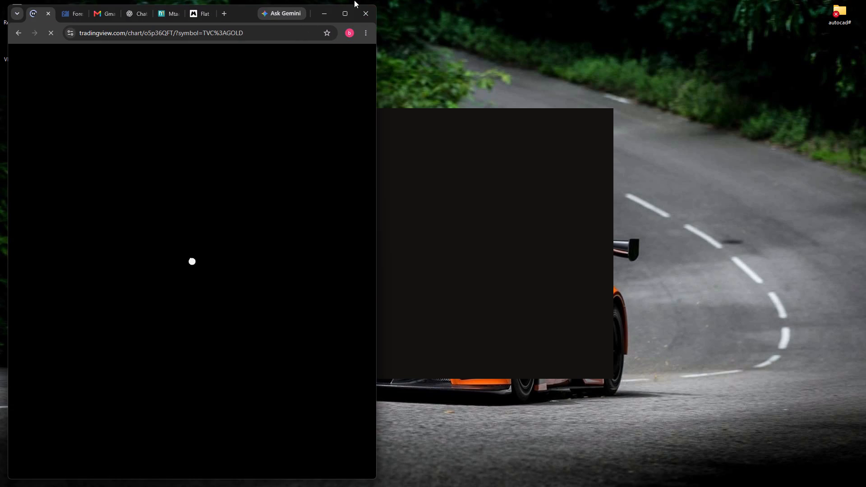
click(345, 17)
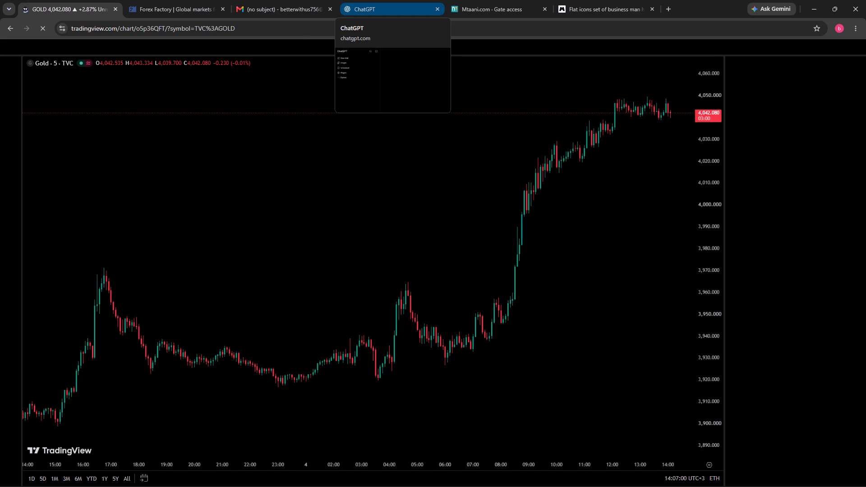
Examine the 5-minute gold chart's price history and marked zones from mid-October up to the latest candles on 4 November.
scroll(302, 167, down, 8)
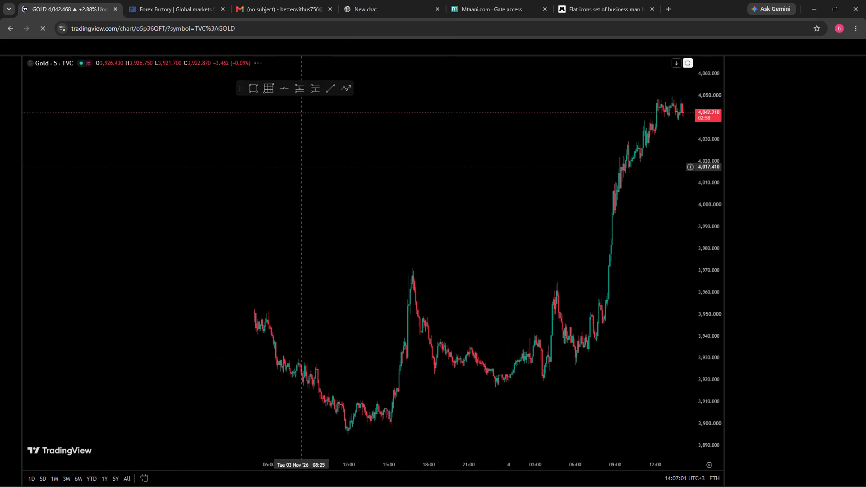
scroll(302, 167, down, 4)
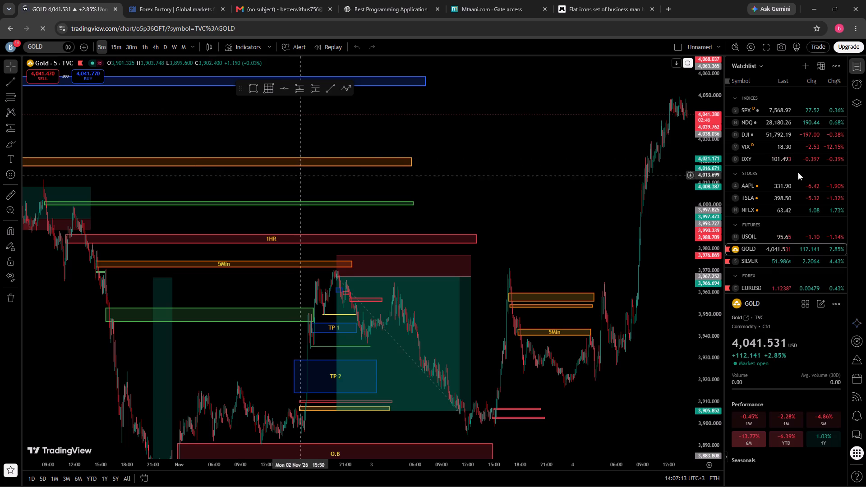
scroll(581, 229, up, 2)
scroll(581, 229, down, 2)
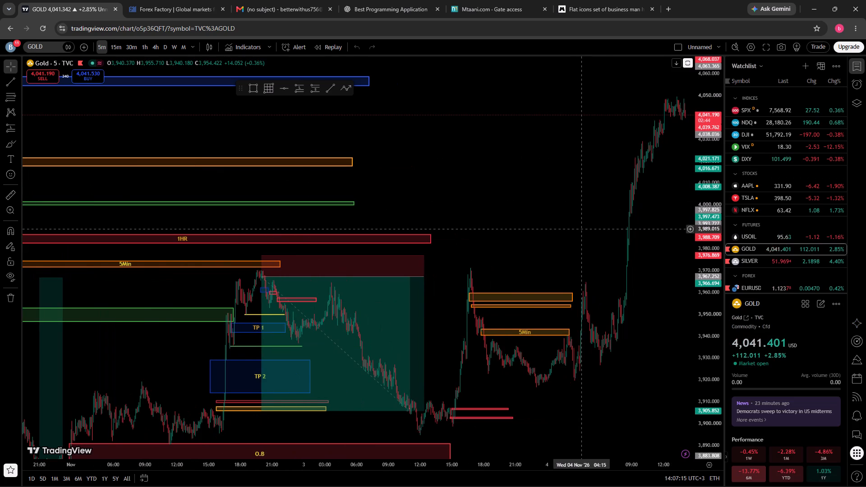
scroll(581, 229, down, 6)
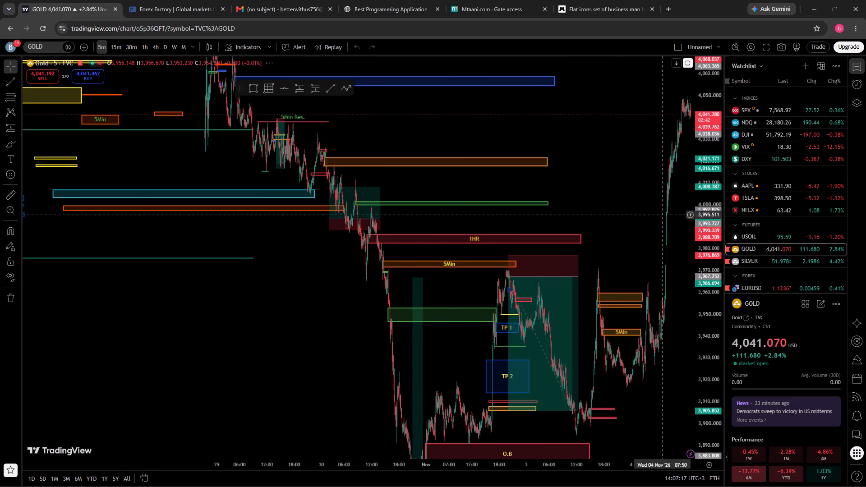
scroll(704, 225, down, 8)
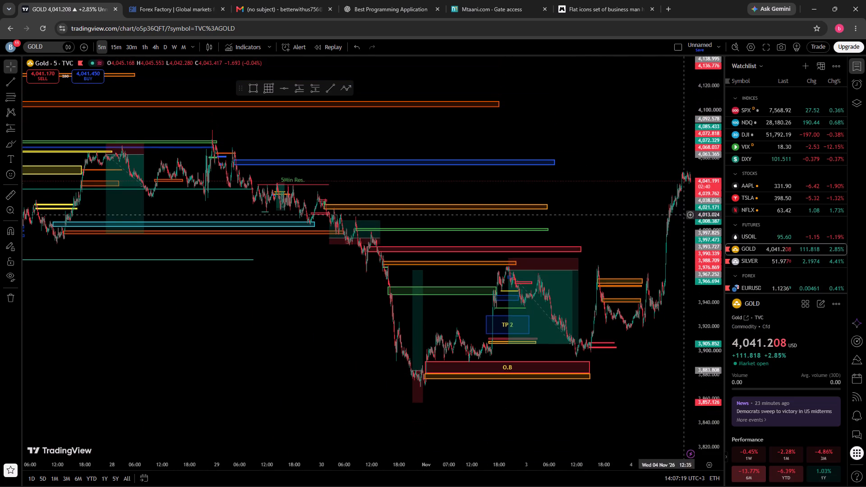
drag(631, 190, 555, 190)
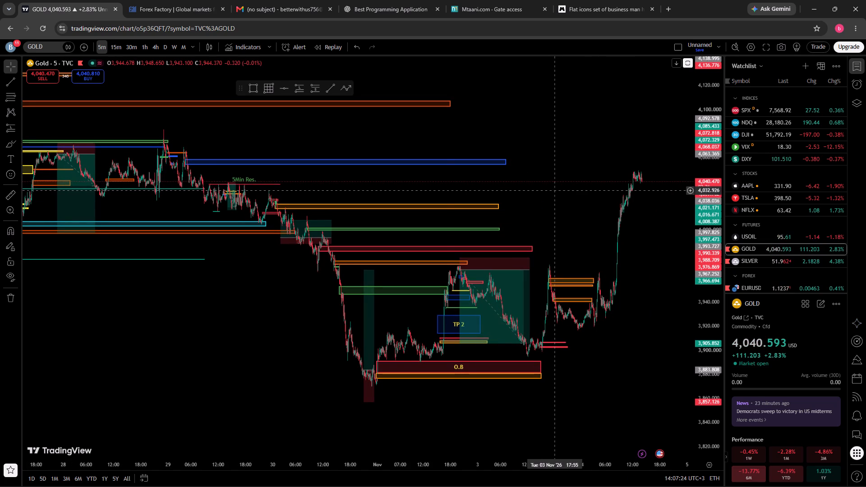
drag(134, 342, 576, 369)
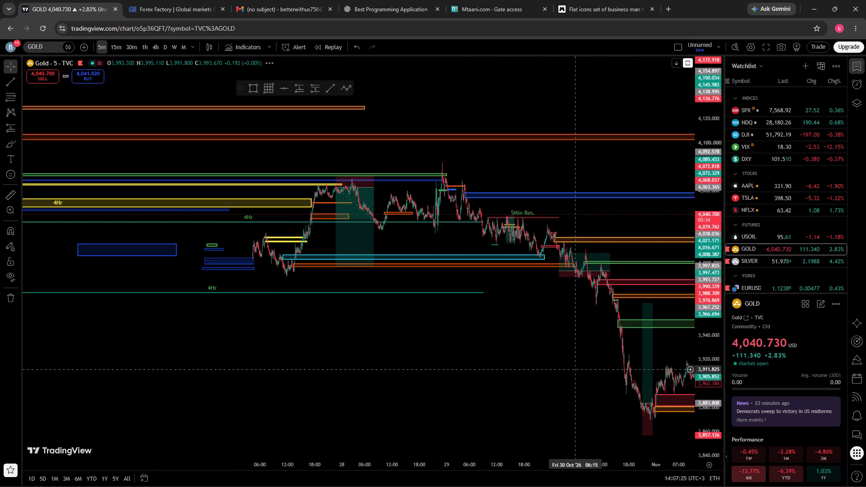
drag(188, 357, 553, 372)
drag(194, 330, 454, 354)
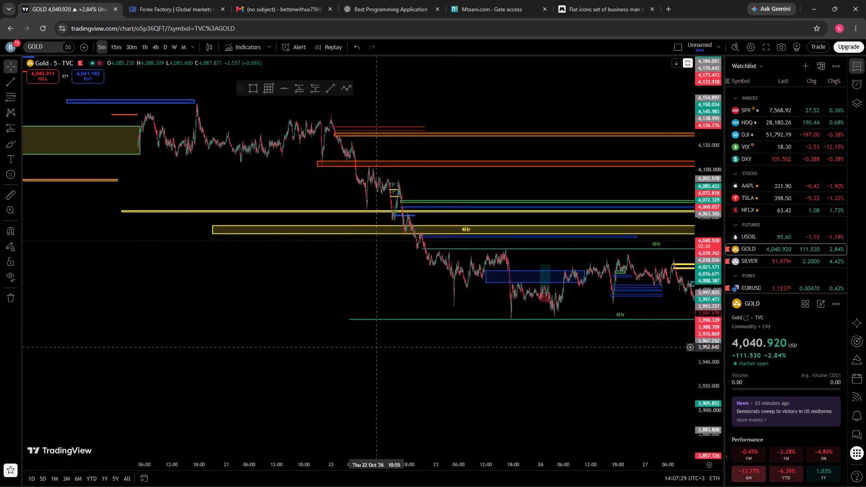
drag(454, 354, 548, 359)
drag(531, 368, 425, 363)
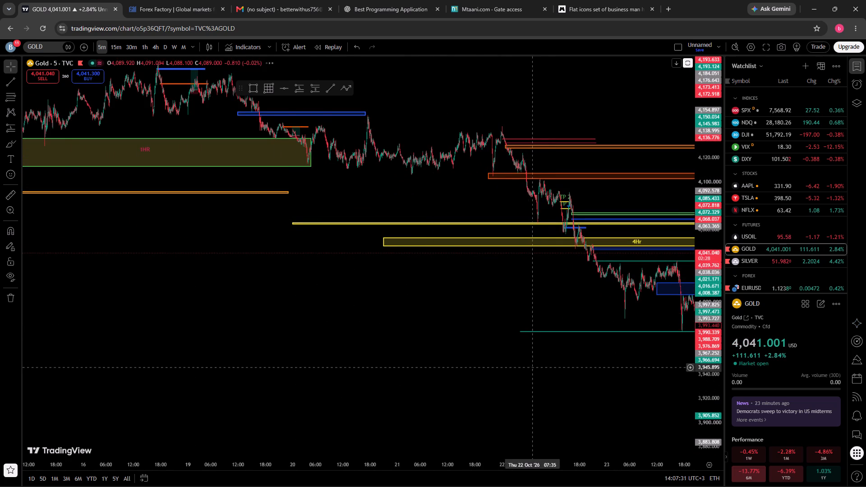
drag(425, 363, 154, 332)
drag(346, 345, 296, 343)
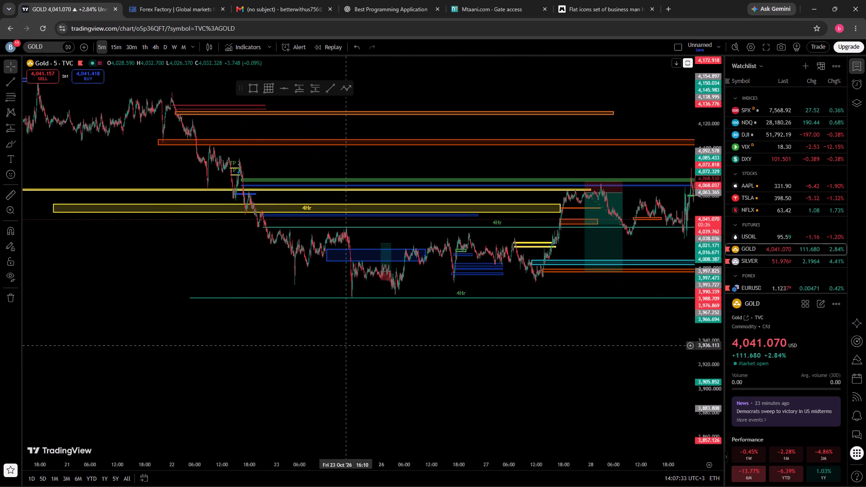
drag(296, 343, 83, 319)
drag(451, 353, 336, 342)
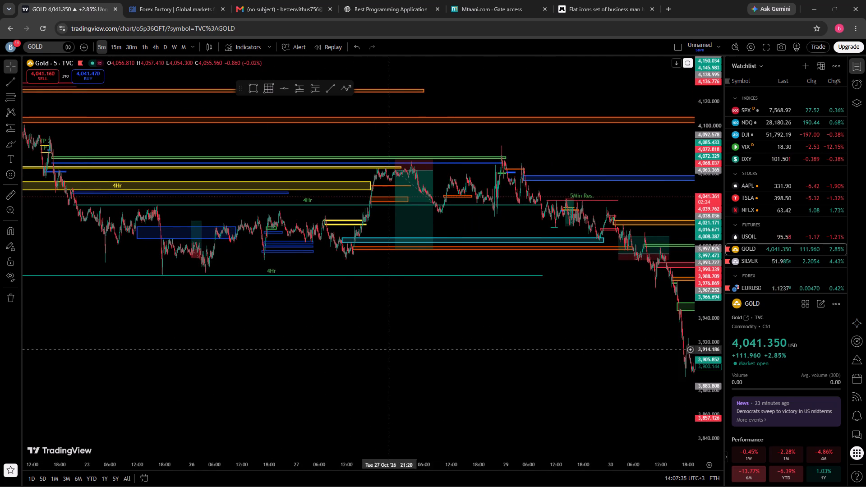
drag(336, 342, 261, 338)
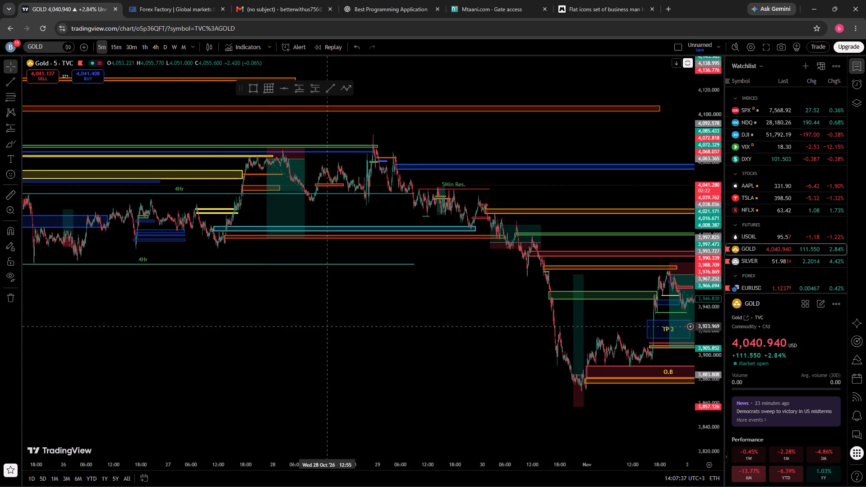
drag(215, 302, 170, 302)
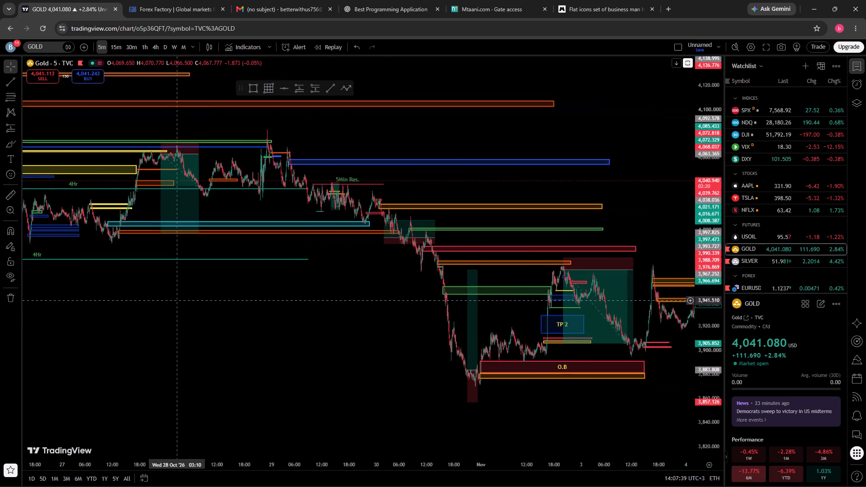
drag(417, 358, 157, 322)
drag(581, 353, 512, 354)
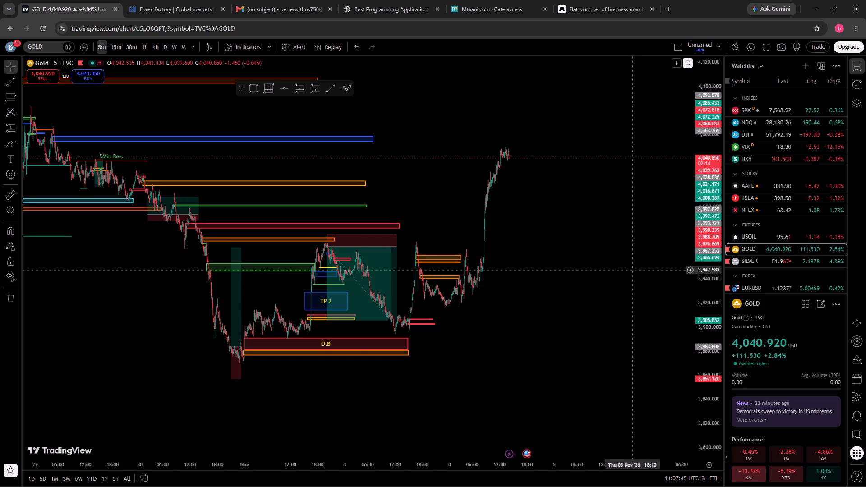
Extend the end of the orange 5Min zone at about 3,973 to 09:05 on 4 November.
scroll(628, 309, up, 7)
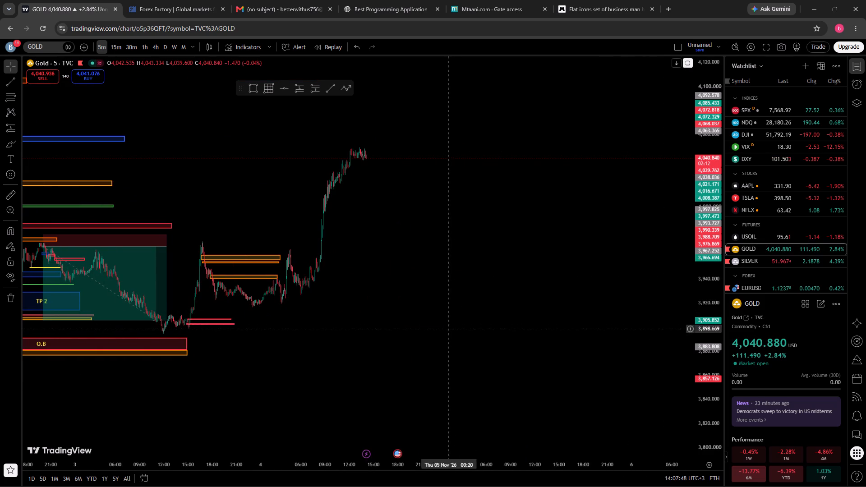
scroll(709, 276, up, 14)
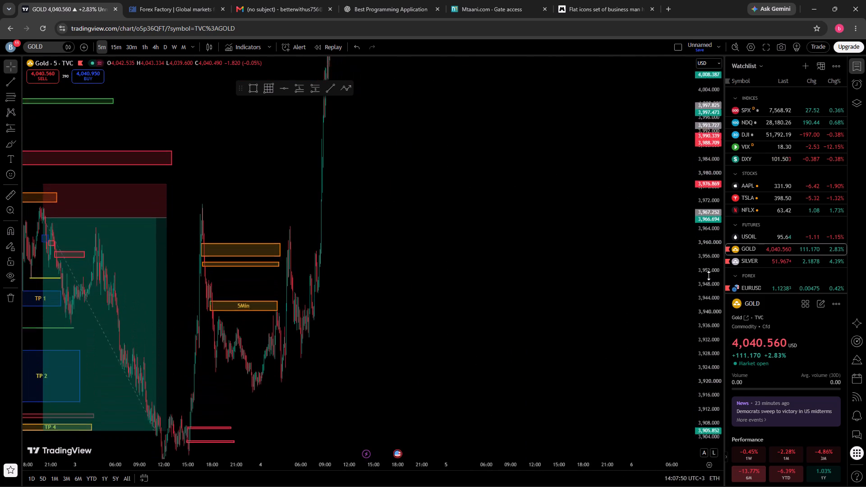
scroll(709, 276, up, 3)
drag(425, 261, 499, 330)
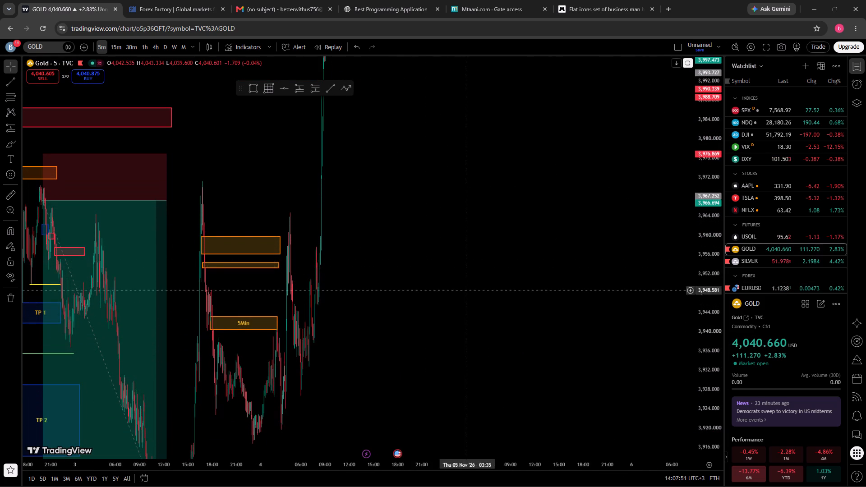
drag(499, 330, 580, 365)
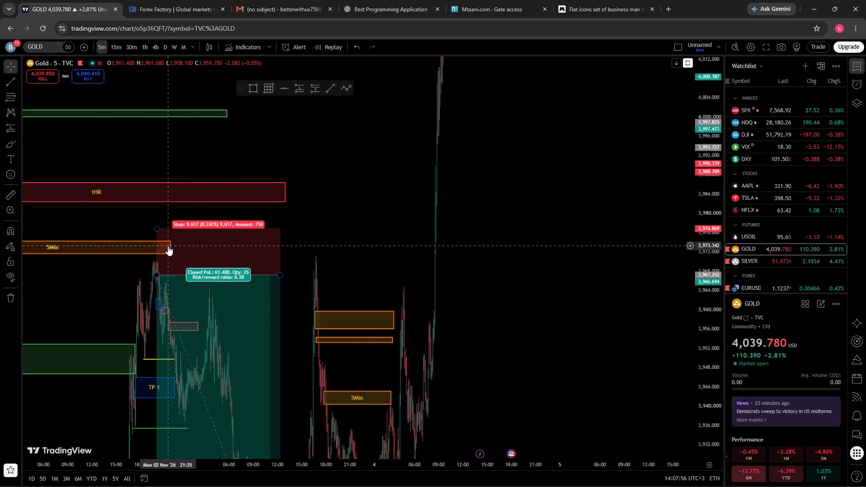
drag(171, 246, 359, 249)
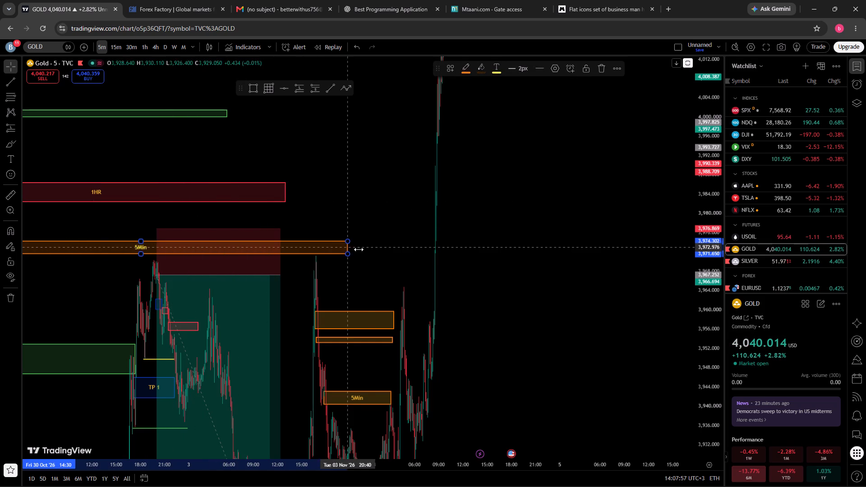
drag(359, 249, 440, 252)
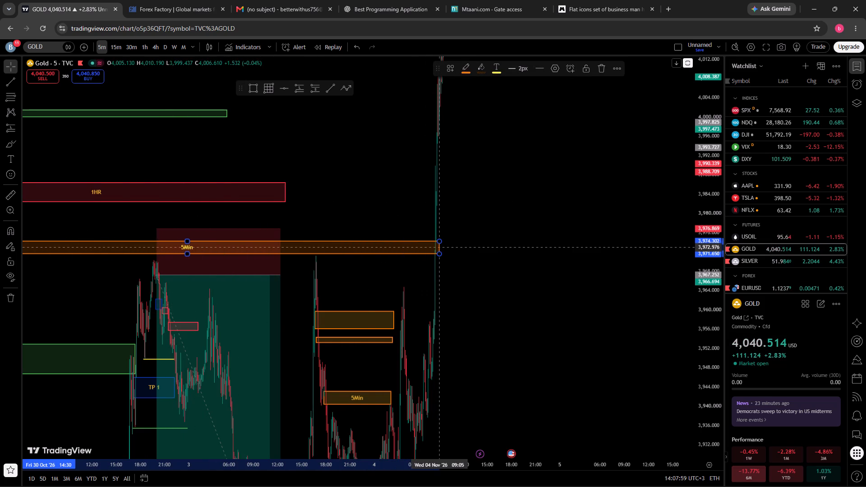
Extend the end of the red 1HR zone at about 3,984 to the steep price rise on 4 November.
drag(286, 192, 411, 198)
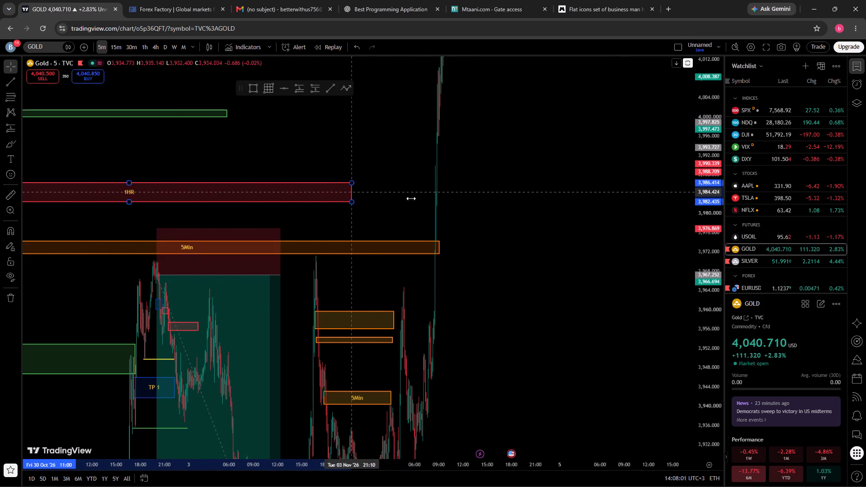
drag(411, 198, 436, 199)
Shorten the extended 5Min and 1HR zones to just before the steep rise, ending the 1HR zone at 07:40 on 4 November.
drag(439, 245, 433, 247)
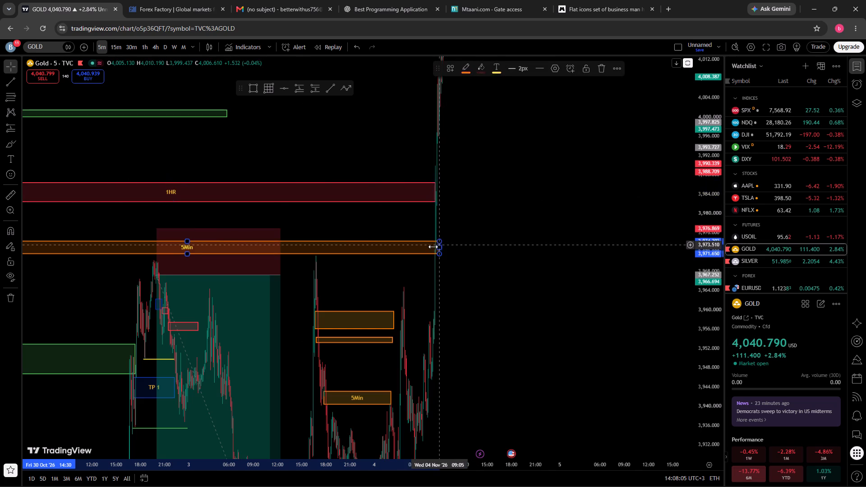
drag(433, 247, 431, 247)
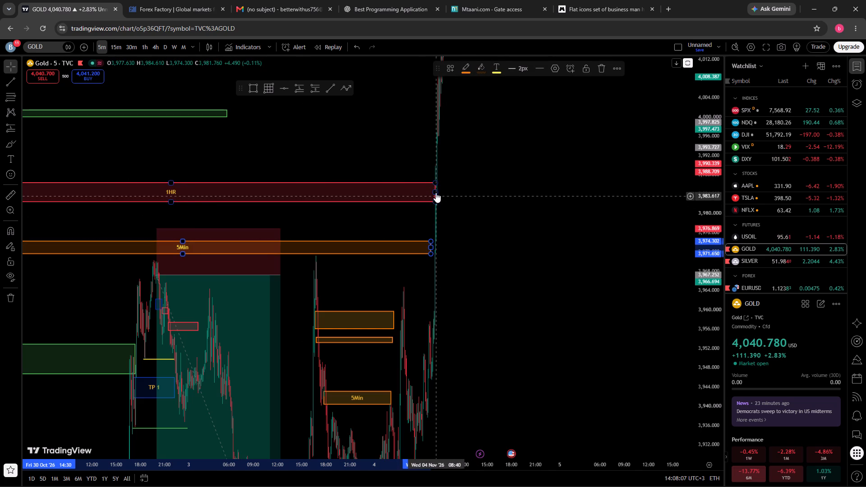
drag(434, 192, 428, 193)
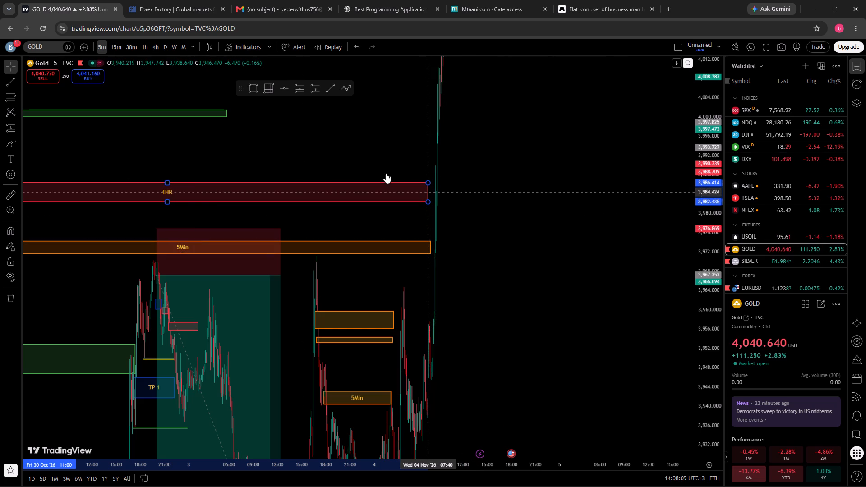
Extend the green zone at about 4,001 to line up with the 1HR zone's end on 4 November.
drag(228, 114, 263, 122)
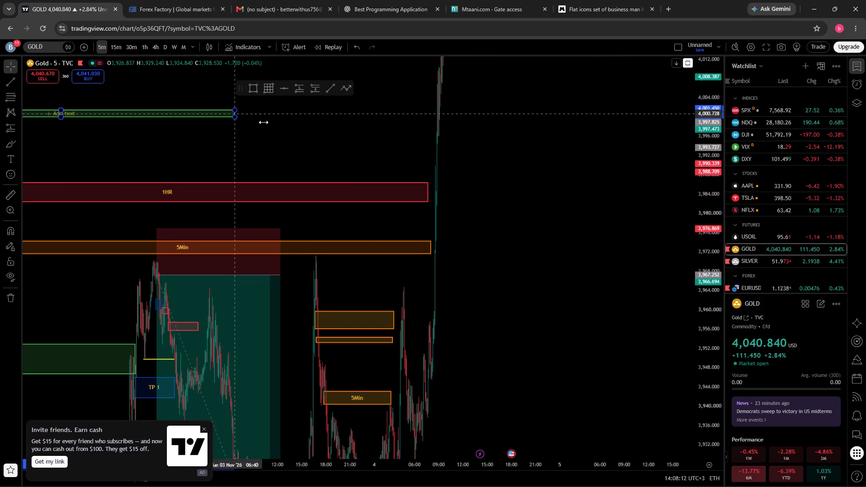
drag(263, 122, 429, 133)
click(479, 143)
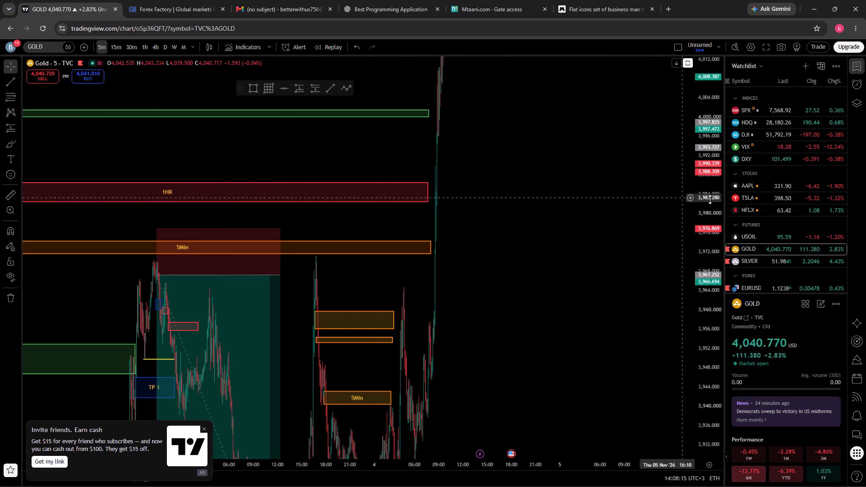
Extend the orange zone at about 4,020 to 07:35 on 4 November, in line with the zones below.
scroll(710, 199, down, 8)
drag(555, 169, 564, 256)
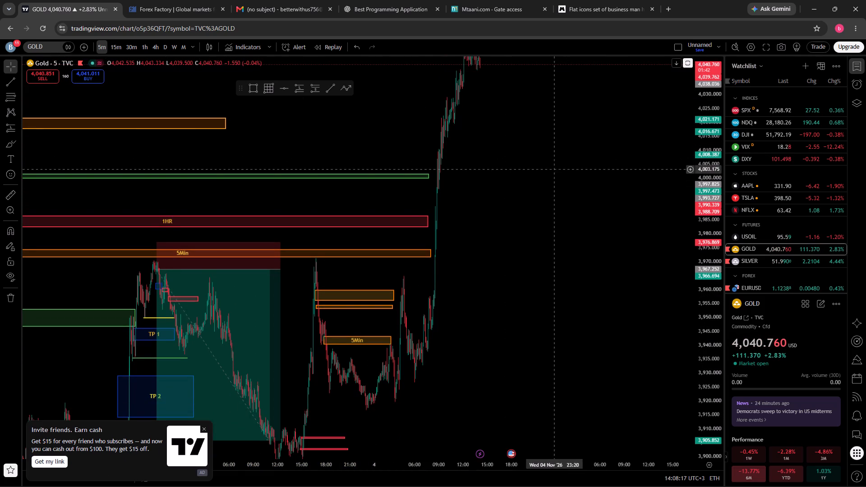
drag(564, 256, 575, 320)
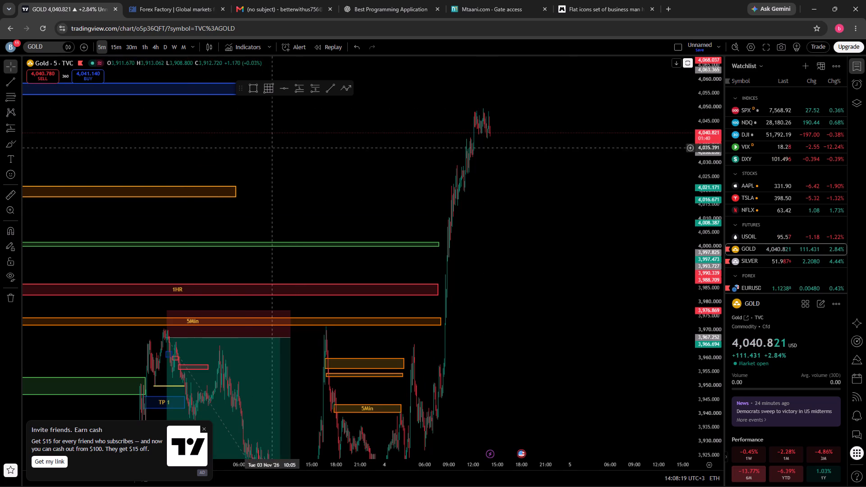
drag(238, 192, 402, 195)
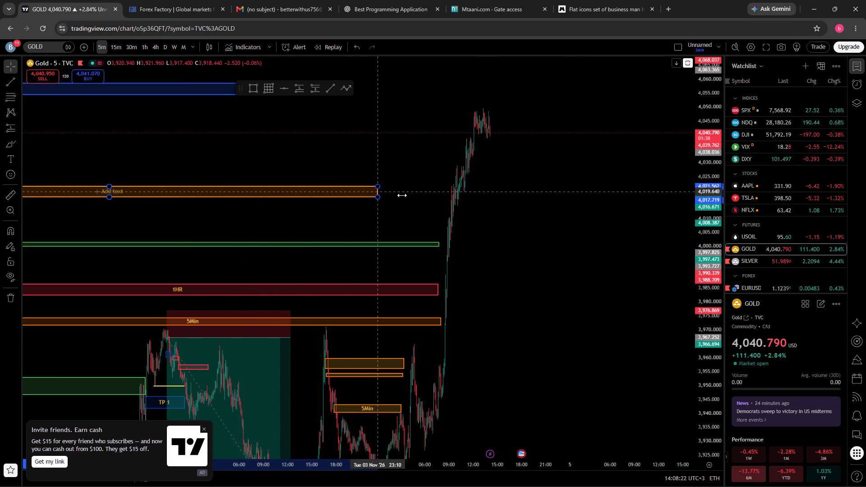
drag(402, 195, 438, 193)
Examine the higher price zones and October price history on the 5-minute gold chart.
scroll(700, 195, down, 6)
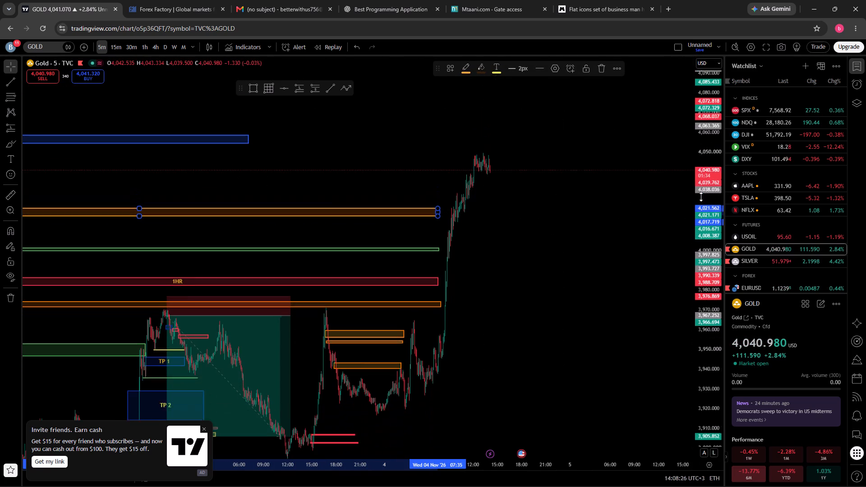
scroll(701, 197, down, 4)
scroll(299, 142, down, 9)
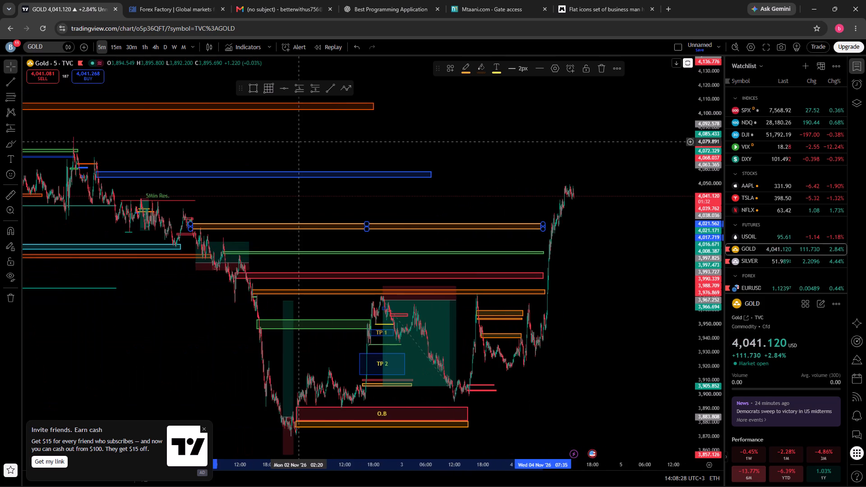
scroll(299, 142, down, 2)
drag(525, 129, 553, 254)
drag(274, 129, 474, 148)
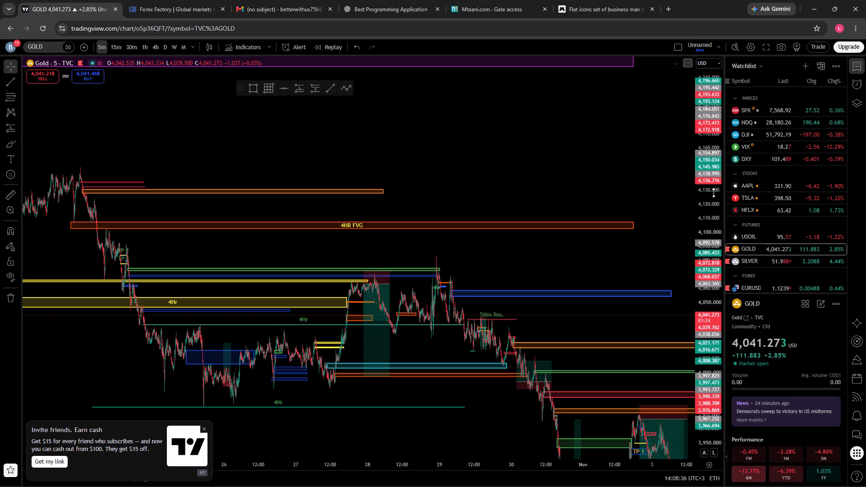
scroll(708, 191, down, 15)
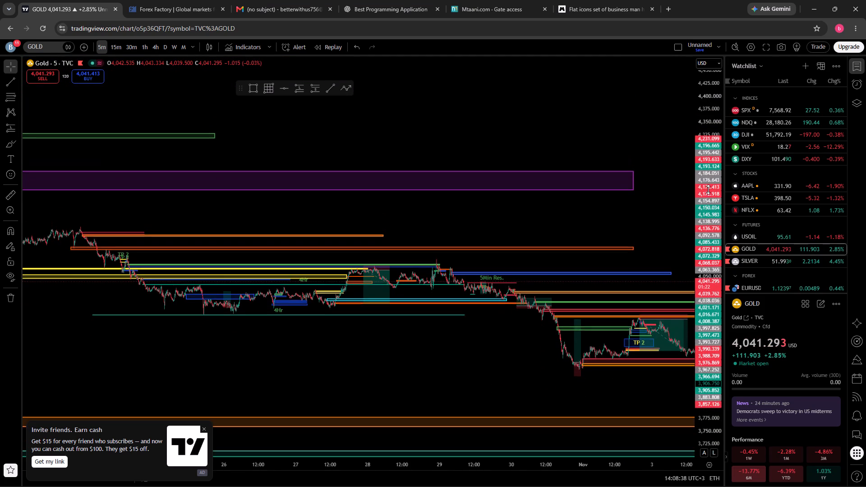
scroll(708, 189, down, 2)
scroll(325, 142, down, 9)
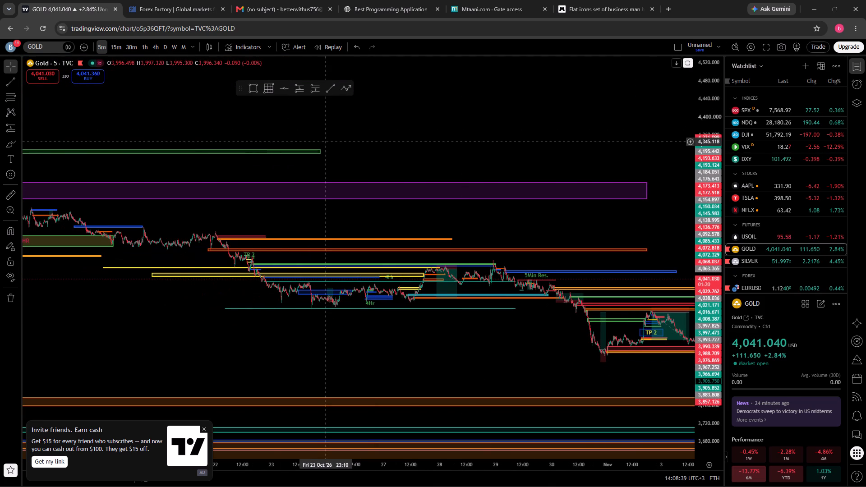
scroll(326, 142, down, 9)
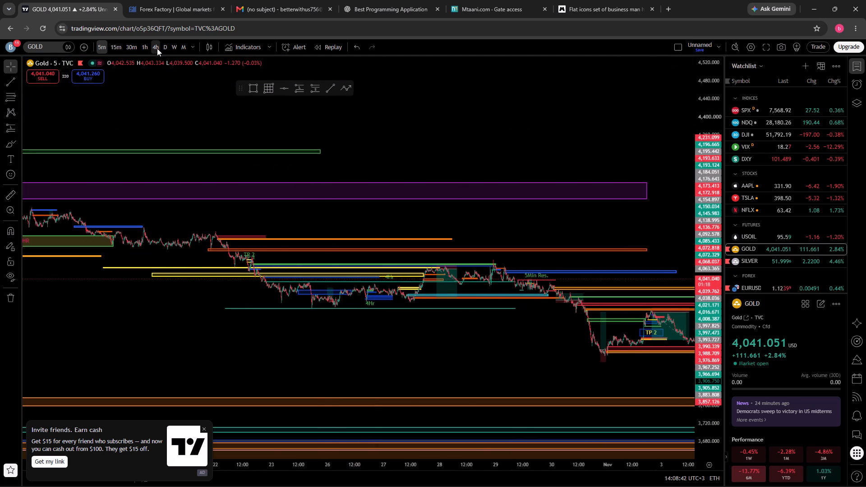
Switch the gold chart to the 4-hour timeframe and find the latest November candles.
click(157, 48)
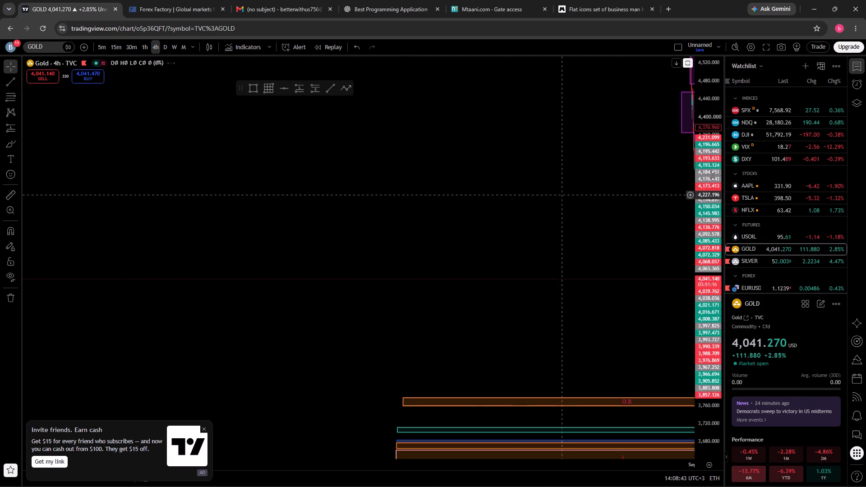
scroll(714, 175, down, 16)
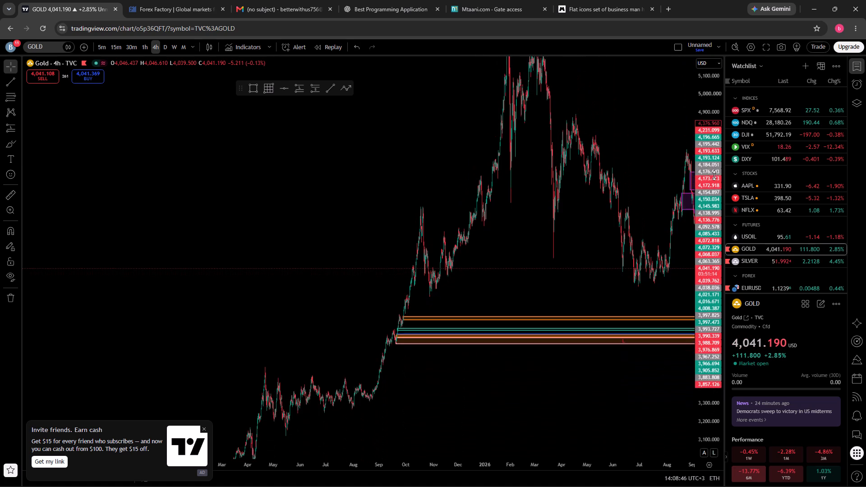
scroll(714, 175, down, 8)
drag(543, 351, 391, 365)
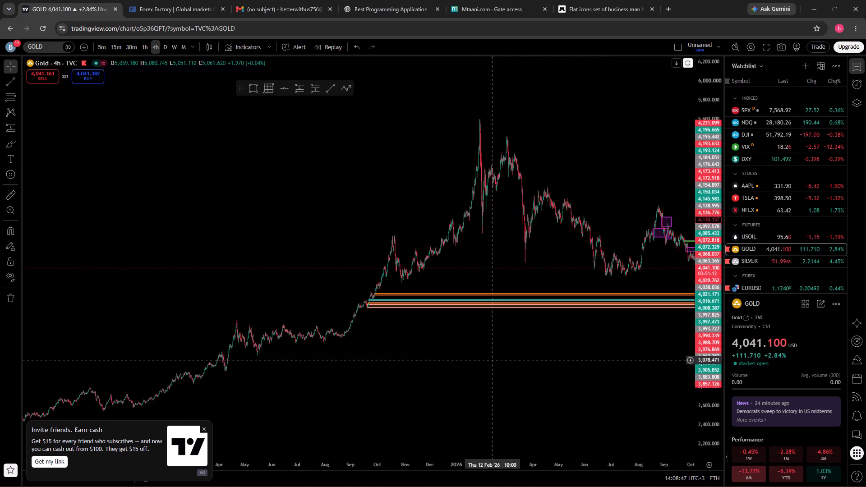
drag(391, 365, 260, 367)
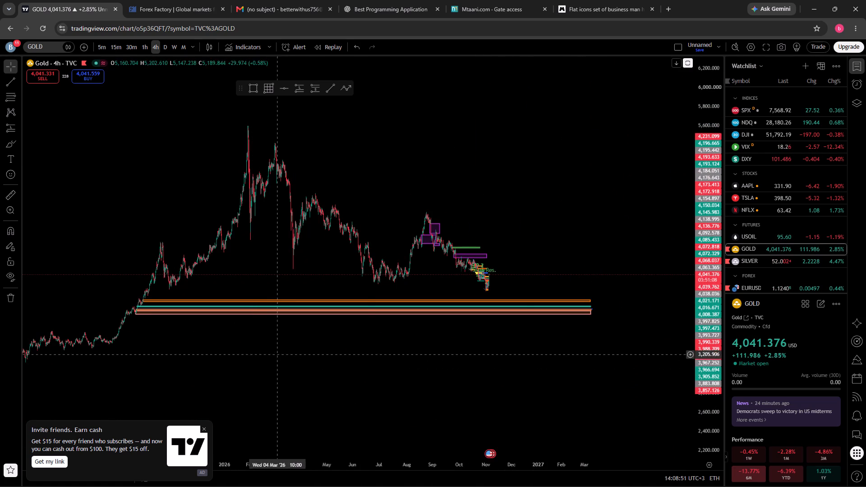
Examine the 4-hour candles and marked zones around the early November low and the 4 November rise.
scroll(703, 268, up, 17)
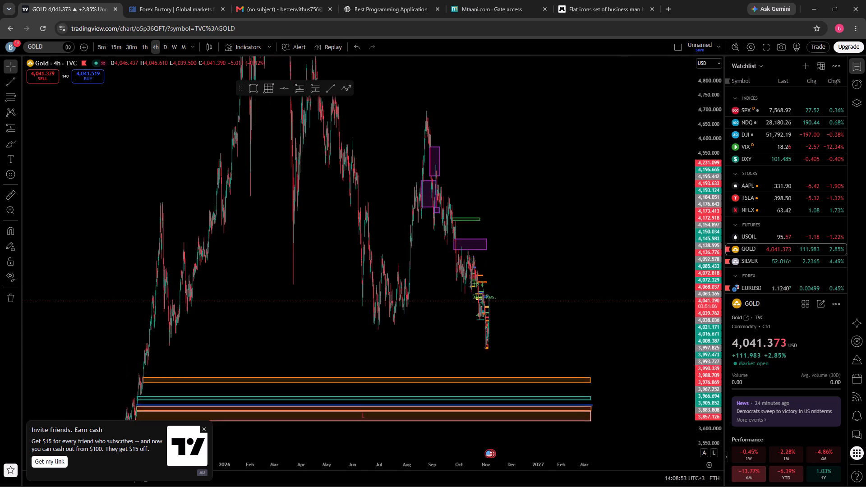
scroll(605, 256, up, 9)
drag(381, 291, 493, 245)
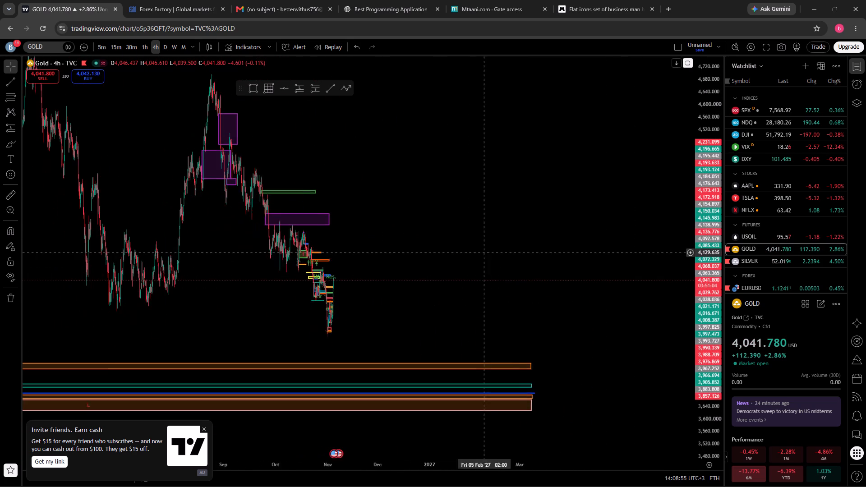
drag(493, 245, 498, 243)
scroll(558, 270, up, 8)
drag(199, 271, 200, 271)
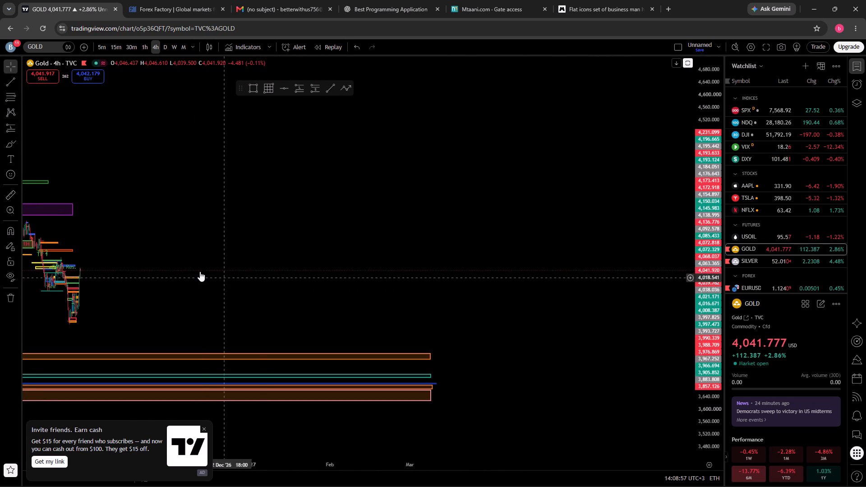
drag(200, 271, 507, 276)
scroll(420, 271, up, 6)
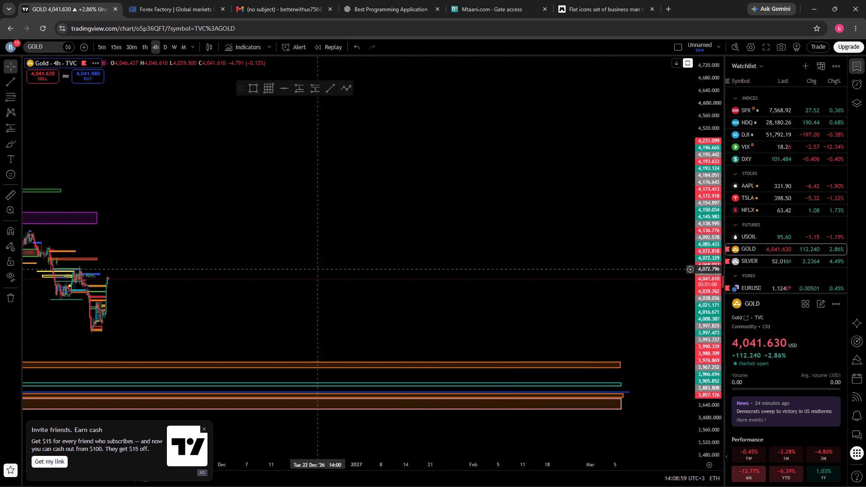
drag(198, 280, 484, 269)
scroll(470, 270, up, 6)
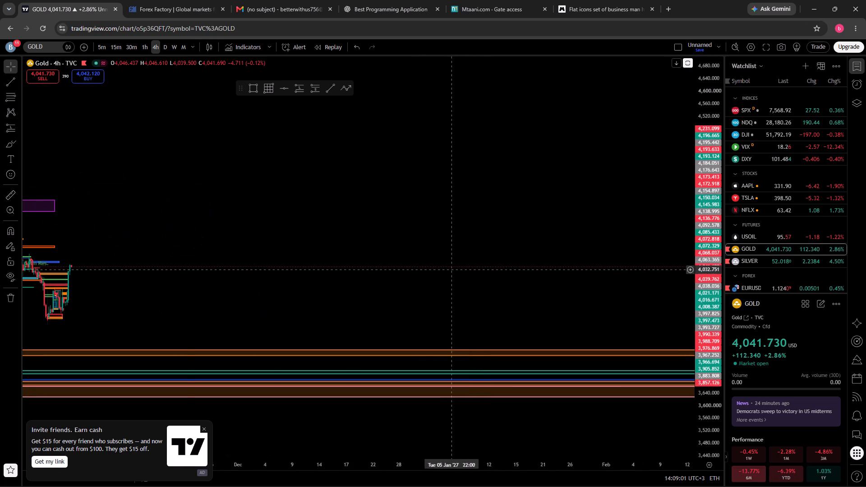
drag(189, 288, 493, 286)
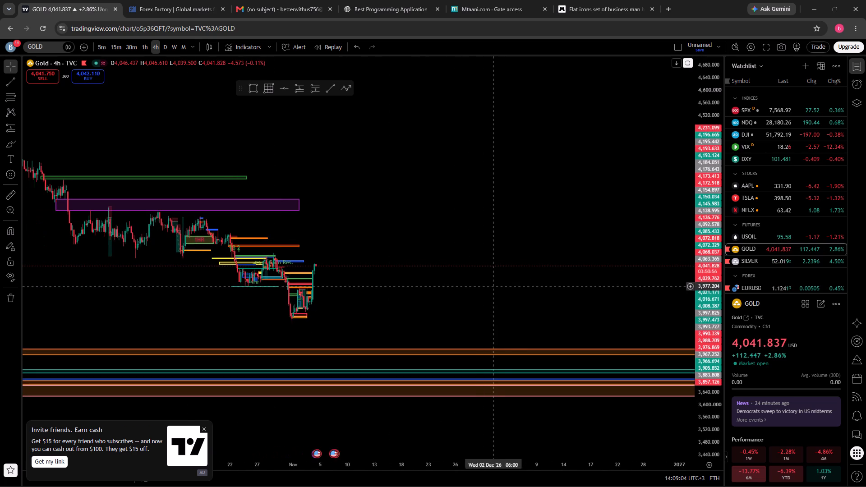
scroll(488, 289, up, 5)
drag(236, 294, 535, 288)
scroll(709, 285, up, 14)
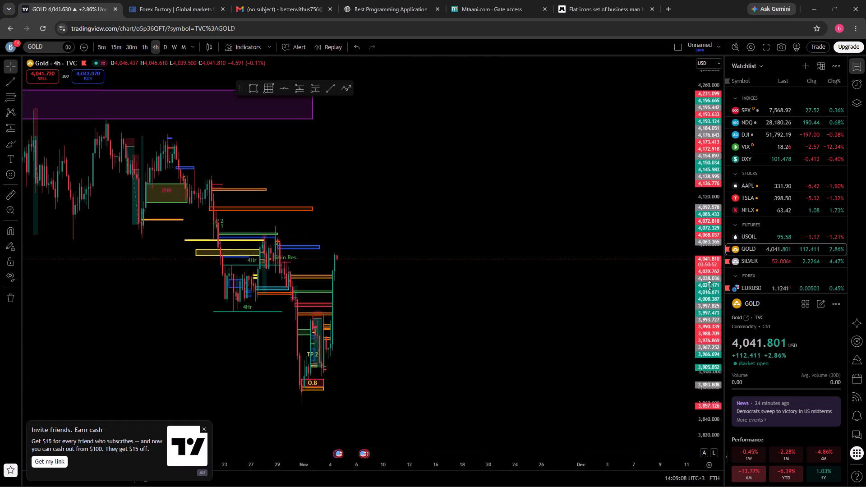
scroll(709, 285, up, 2)
scroll(519, 277, up, 7)
drag(260, 316, 408, 313)
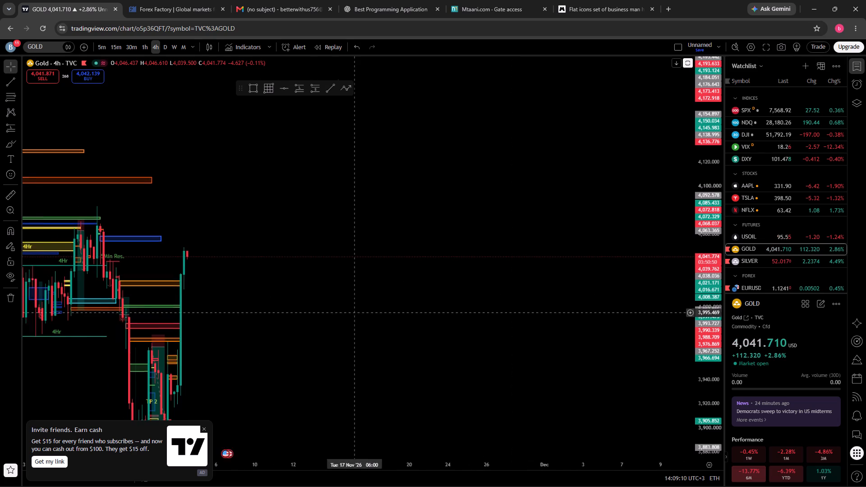
drag(408, 313, 476, 321)
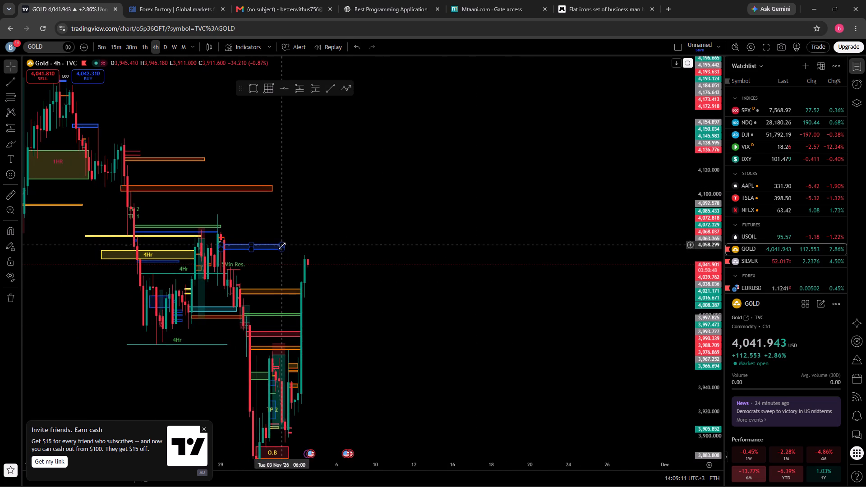
drag(373, 337, 382, 291)
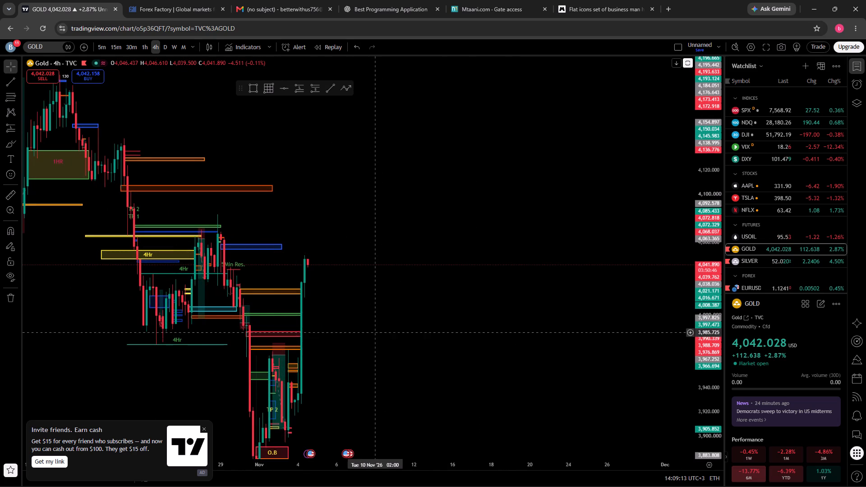
drag(382, 291, 381, 276)
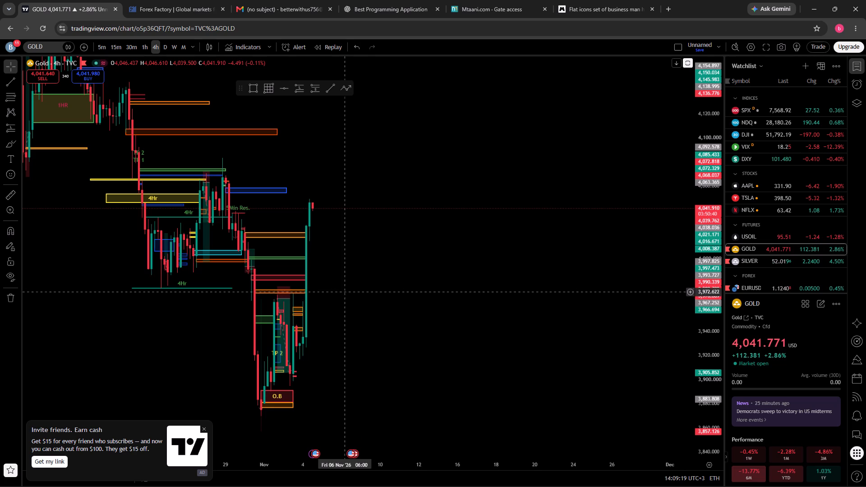
scroll(377, 294, up, 5)
drag(220, 341, 478, 275)
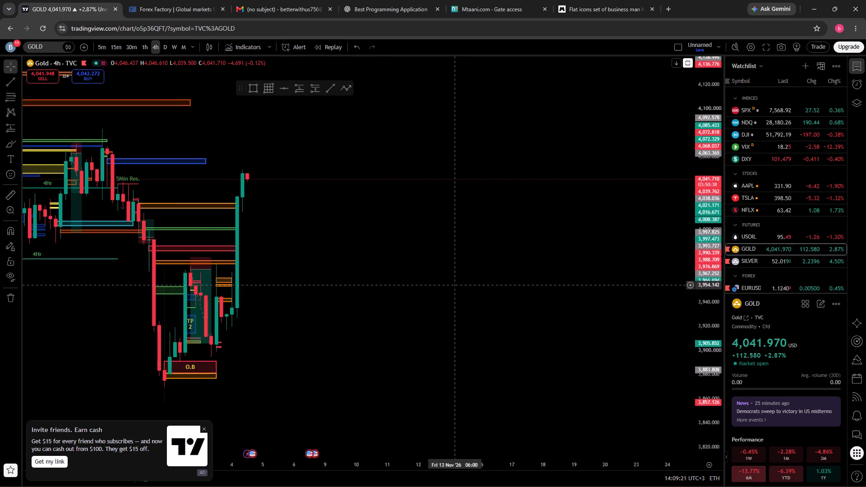
drag(478, 275, 504, 266)
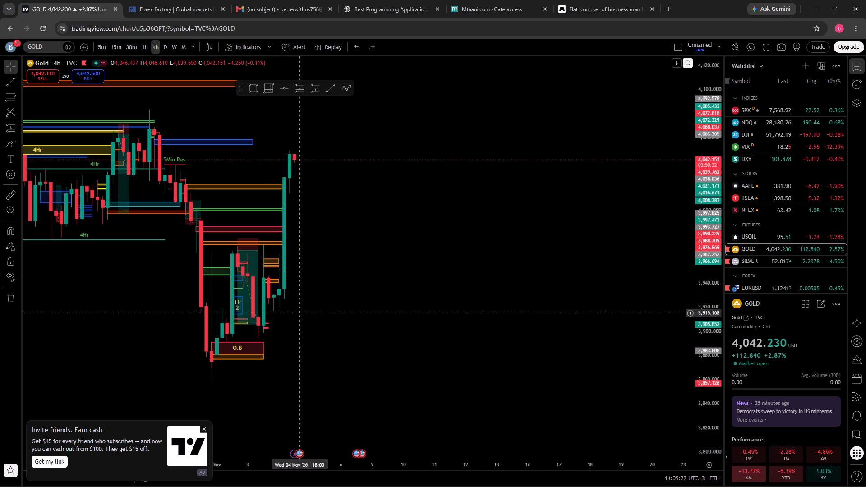
Draw a rectangle zone from about 3,925 down to 3,911, spanning 3 November 10:00 to 5 November 14:00, below the steep rise.
click(255, 87)
drag(260, 301, 325, 318)
click(325, 318)
Adjust the new rectangle to start at 06:00 on 3 November, with its bottom at about 3,914 and top at about 3,923.
drag(258, 310, 253, 309)
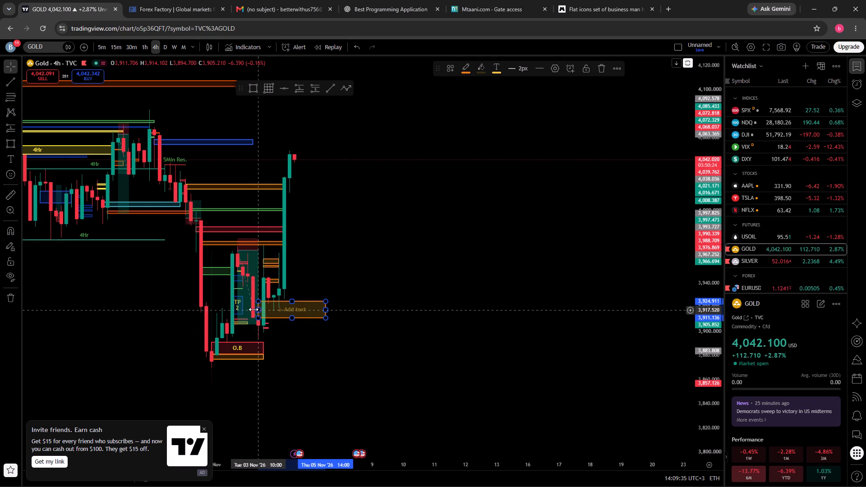
drag(253, 309, 252, 309)
drag(289, 320, 289, 318)
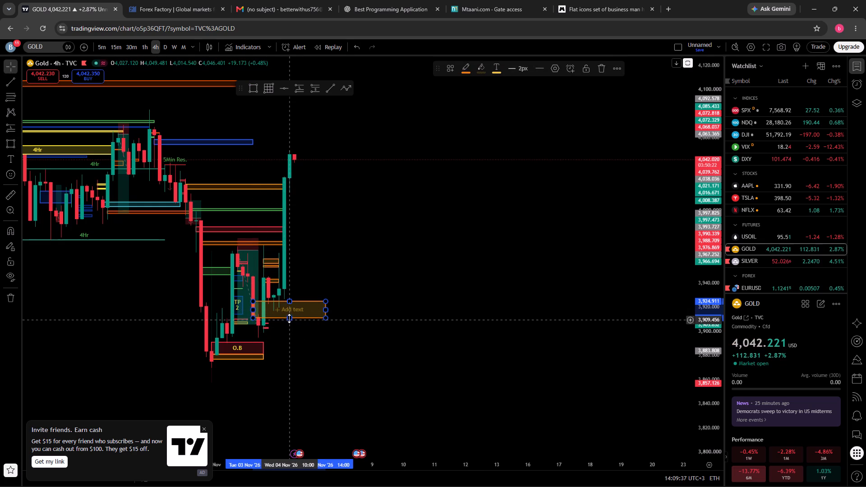
drag(289, 318, 289, 315)
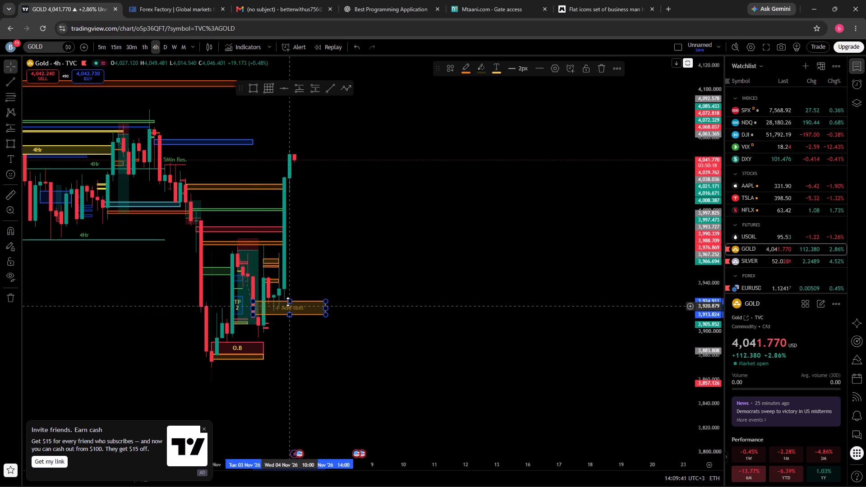
click(288, 302)
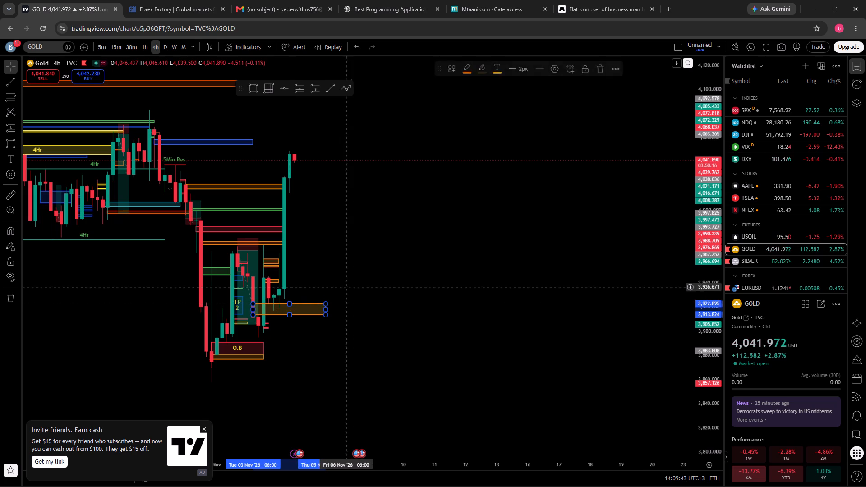
click(350, 284)
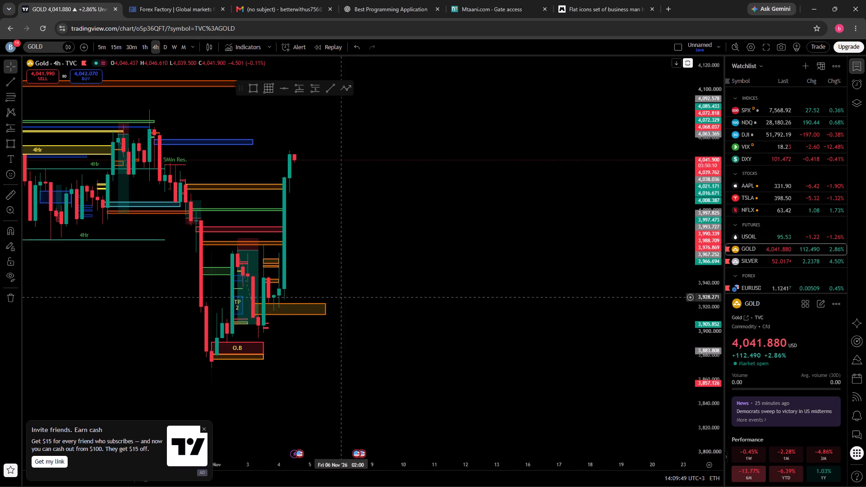
Examine the wider 4-hour chart, including the purple and green zones above price and the orange zones below.
scroll(538, 320, down, 8)
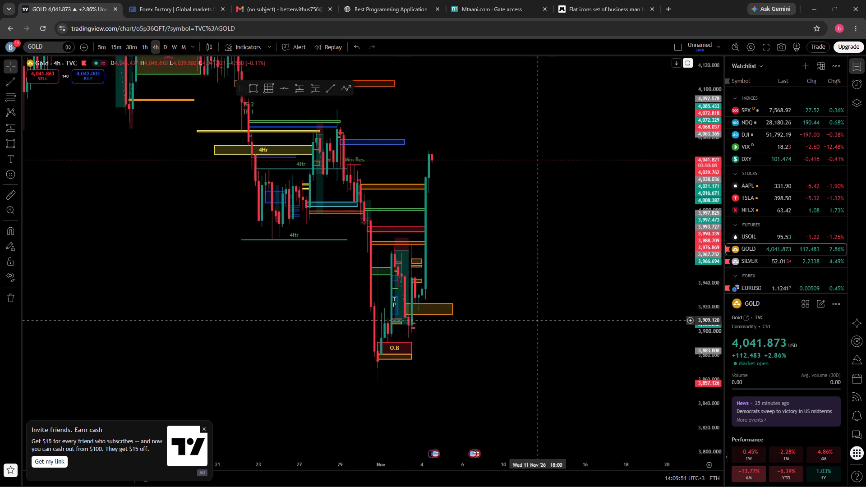
scroll(712, 276, down, 10)
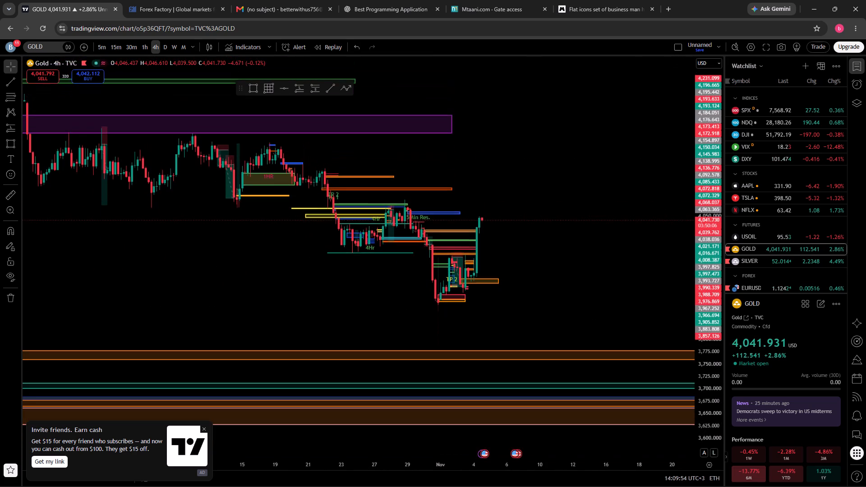
scroll(625, 271, down, 9)
scroll(701, 274, down, 4)
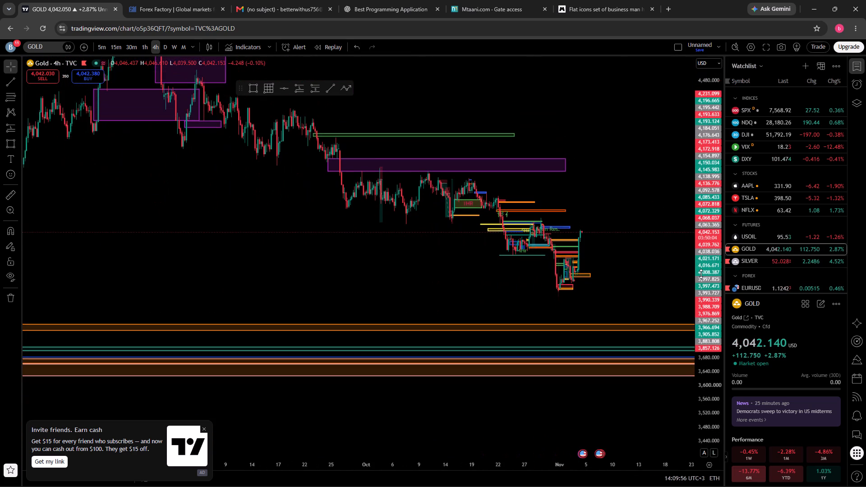
scroll(701, 274, down, 2)
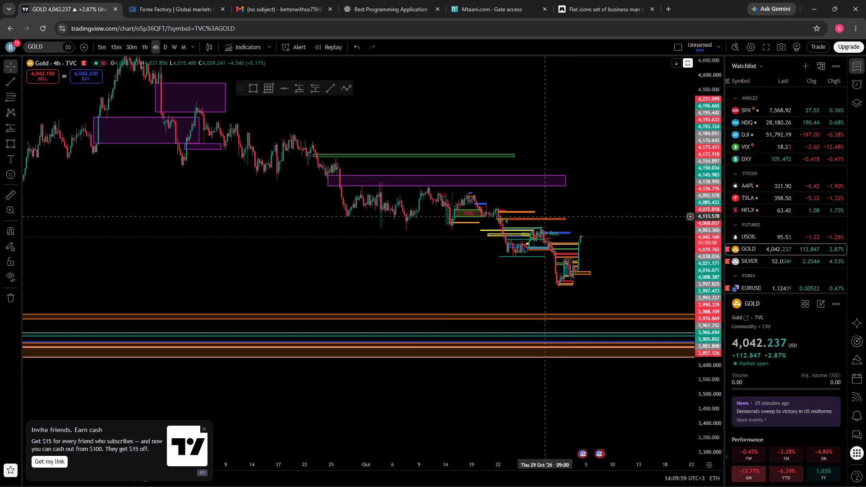
scroll(388, 281, down, 3)
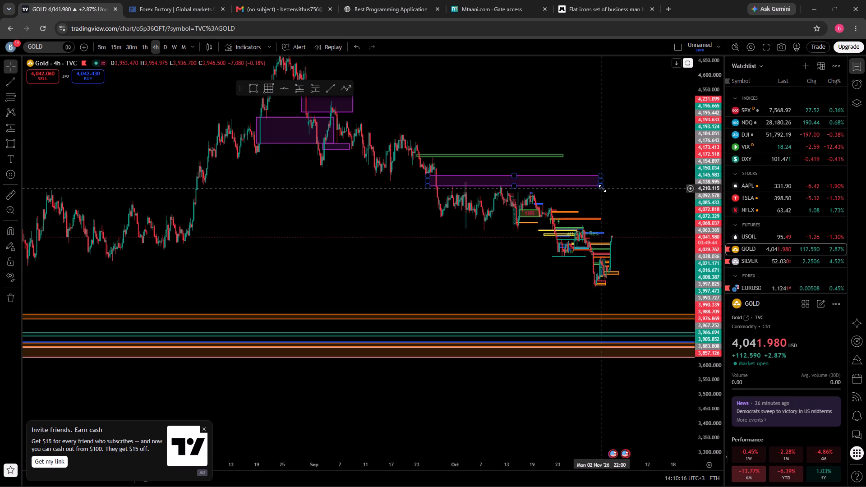
scroll(479, 275, up, 2)
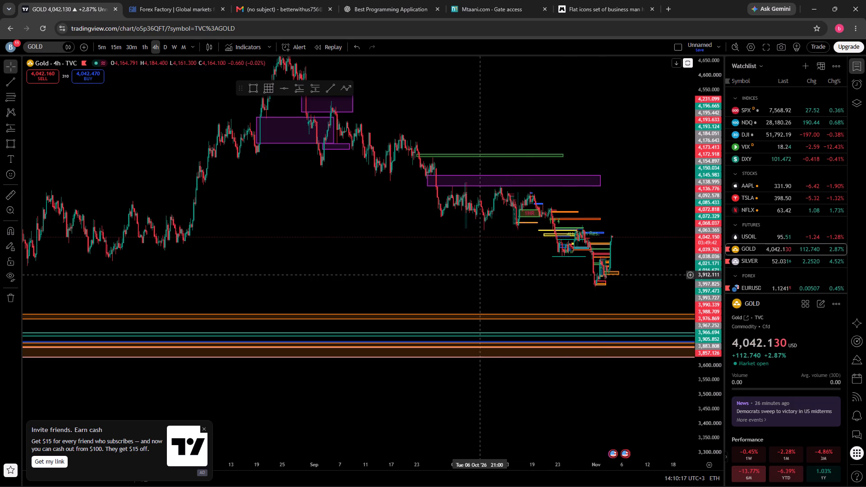
scroll(479, 275, up, 7)
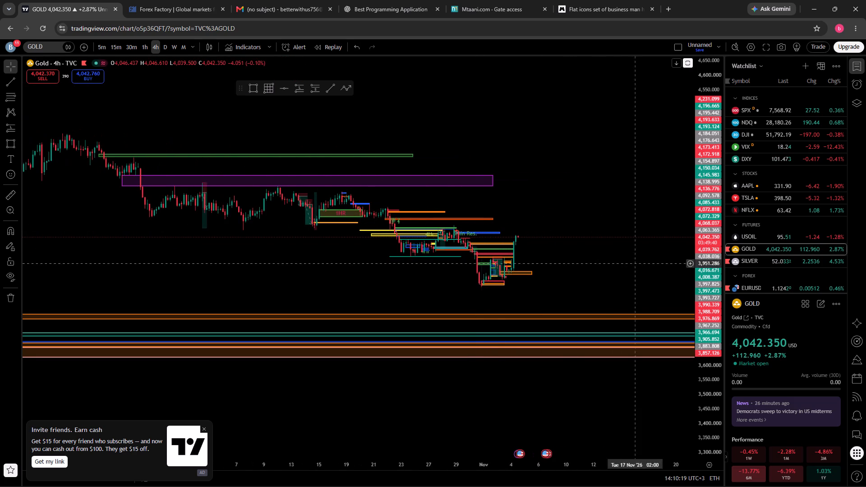
Switch the gold chart from the 4-hour to the 5-minute timeframe.
scroll(699, 266, up, 11)
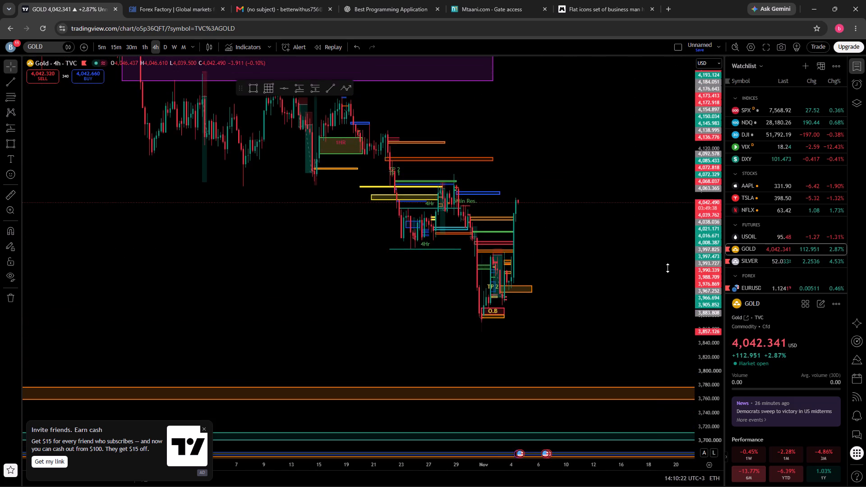
scroll(664, 268, up, 5)
click(104, 46)
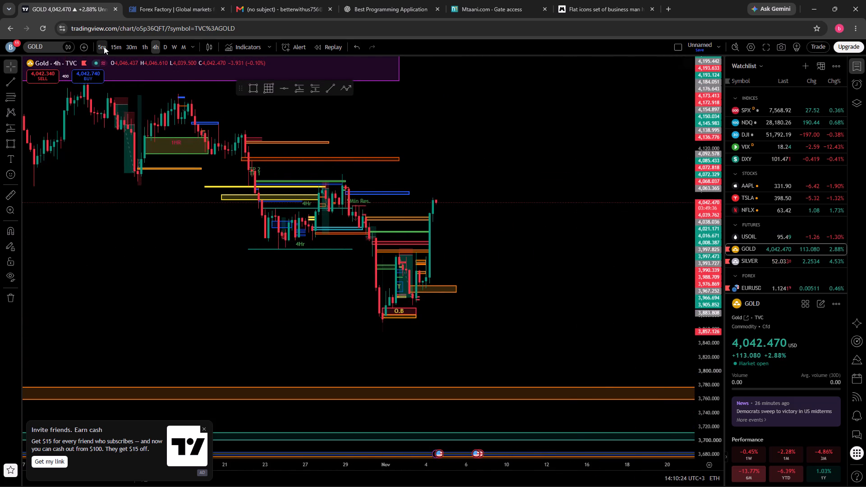
Extend the end of the blue zone between about 4,058.6 and 4,054.5 to 4 November 05:05.
scroll(359, 343, down, 4)
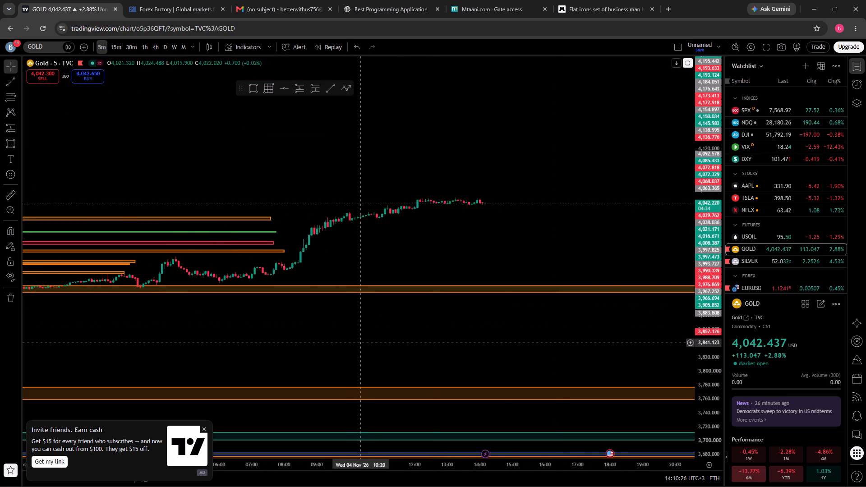
scroll(710, 240, up, 9)
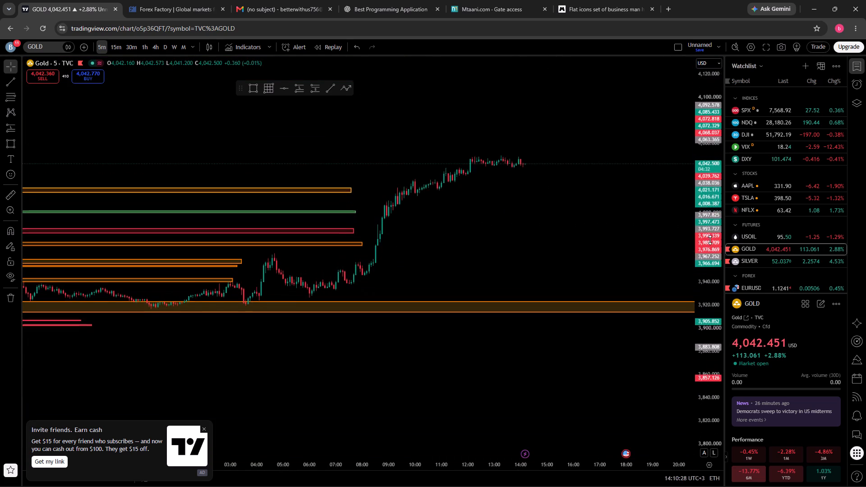
scroll(710, 240, up, 11)
drag(532, 198, 583, 250)
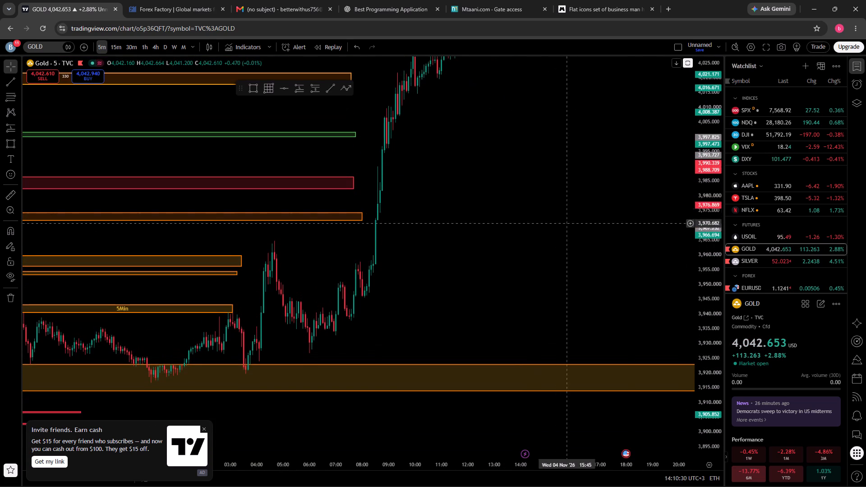
drag(583, 250, 589, 360)
drag(576, 257, 589, 388)
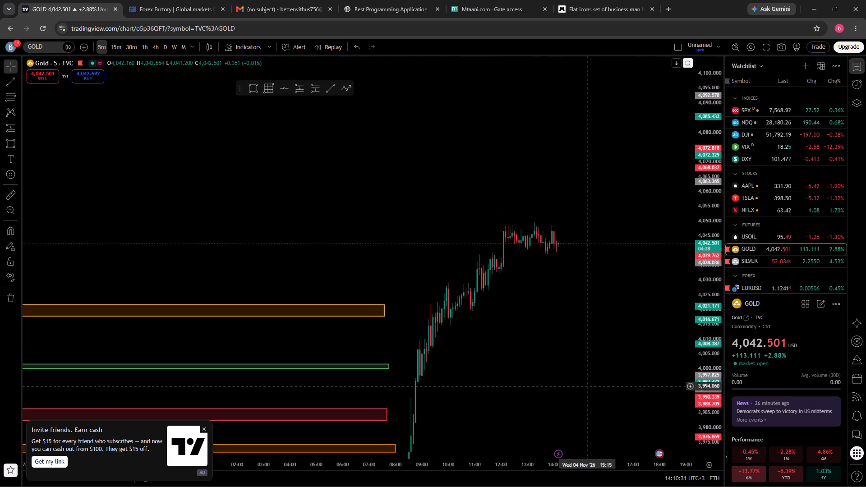
drag(419, 192, 468, 316)
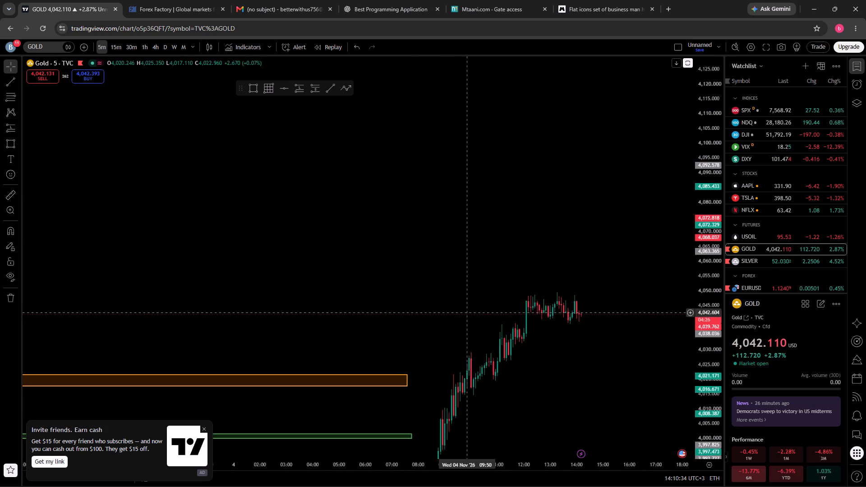
drag(468, 316, 508, 371)
drag(343, 335, 555, 300)
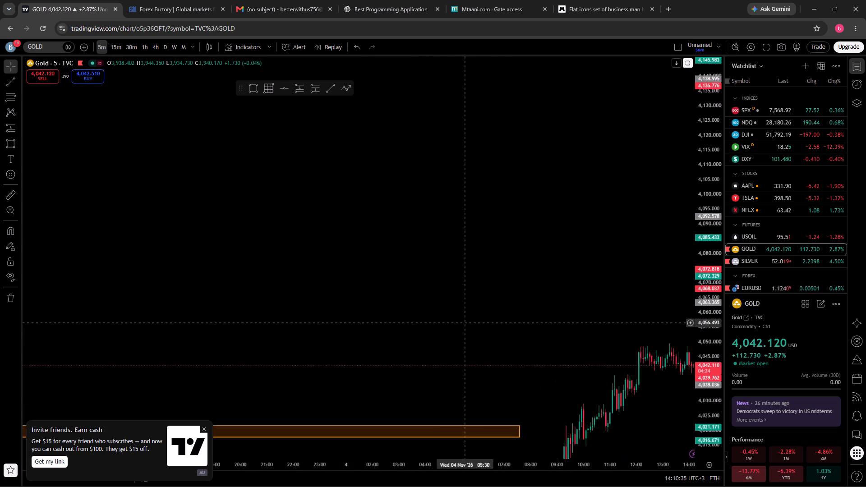
drag(555, 300, 606, 283)
drag(171, 317, 321, 320)
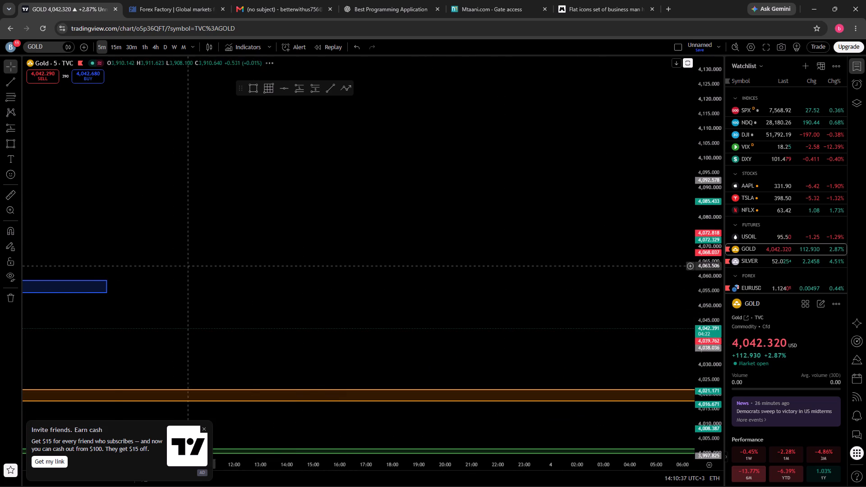
drag(106, 288, 386, 283)
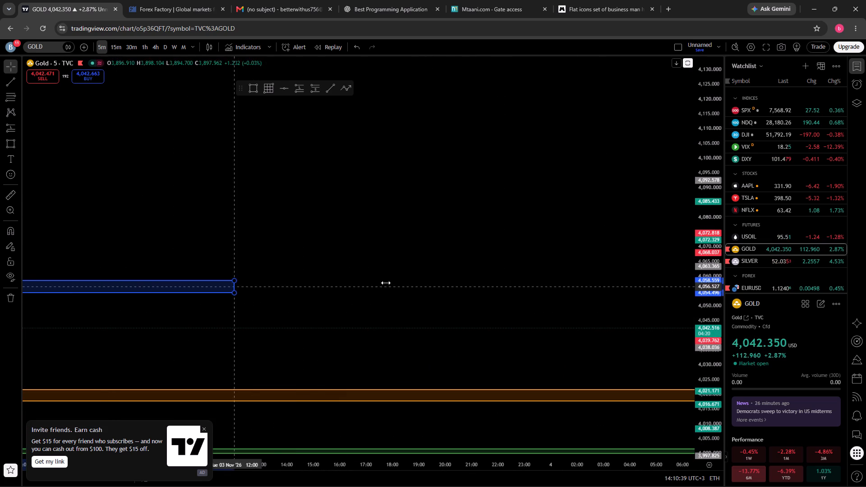
drag(386, 283, 659, 293)
Extend the end of the orange 4HR FVG zone past the current price to about 5 November 02:50.
scroll(452, 216, down, 8)
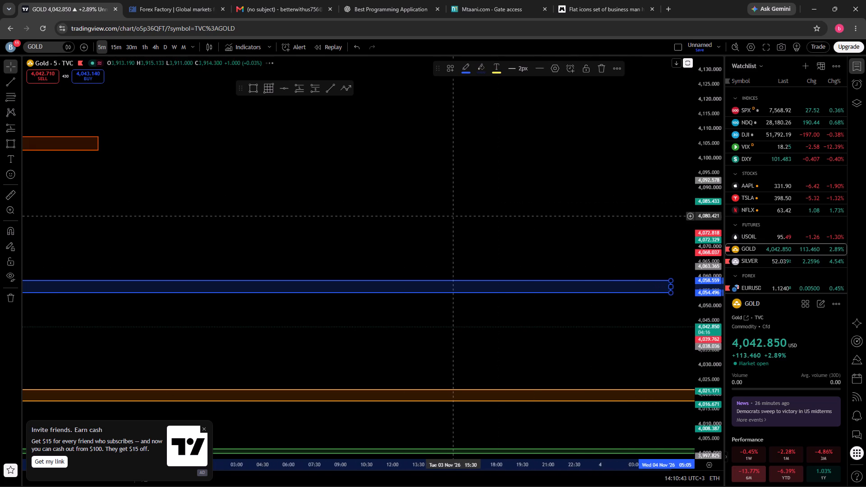
scroll(453, 216, down, 12)
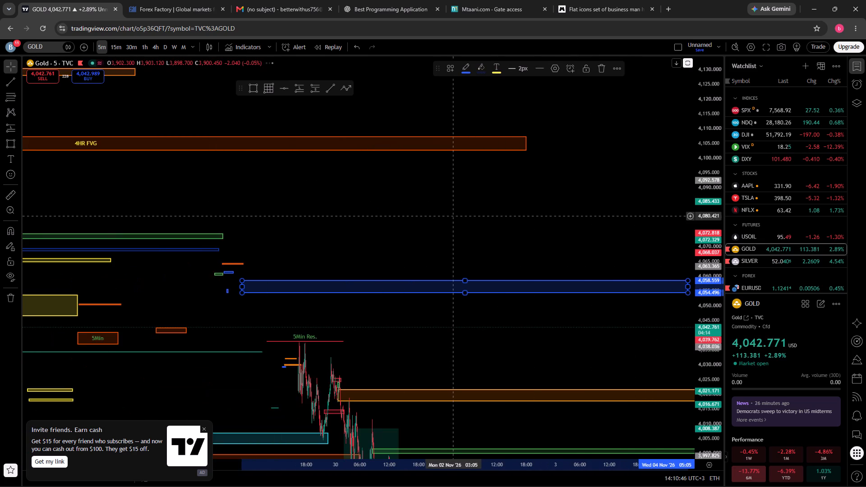
scroll(453, 216, down, 3)
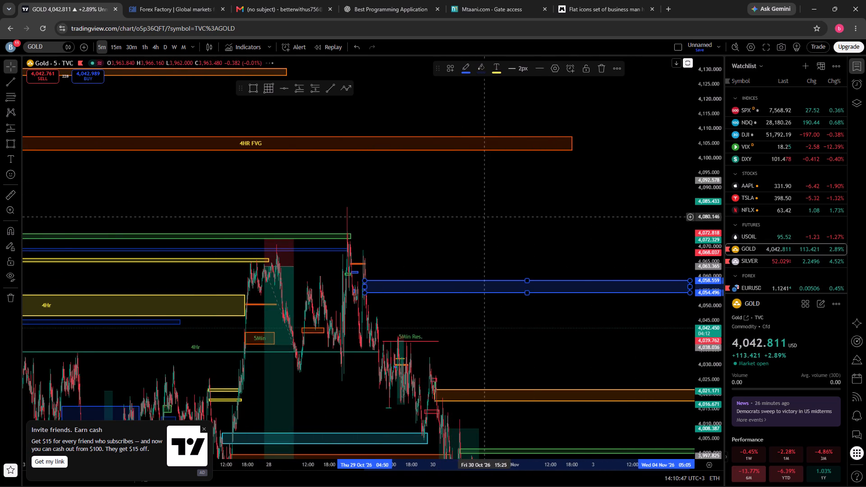
scroll(468, 220, down, 1)
drag(514, 213, 371, 223)
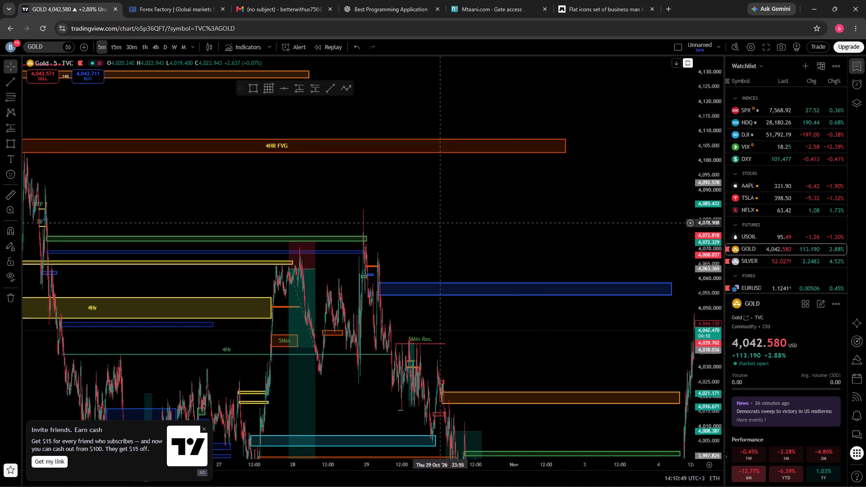
drag(371, 223, 258, 210)
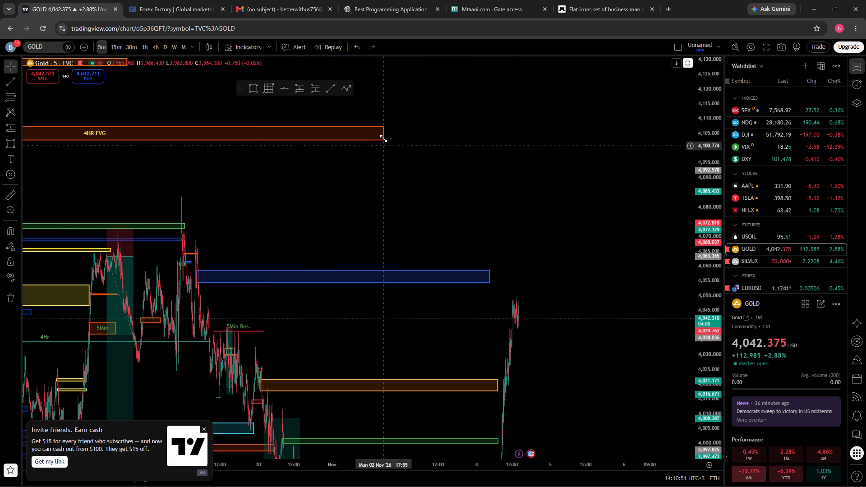
drag(383, 134, 551, 150)
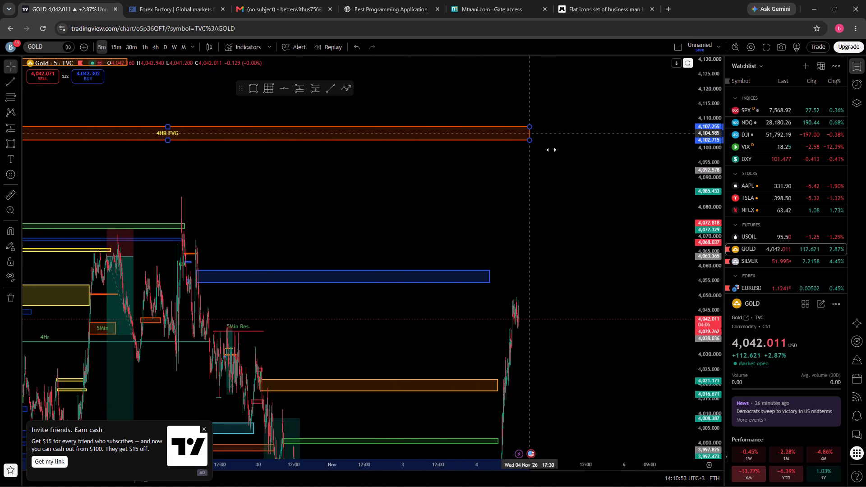
drag(551, 150, 556, 150)
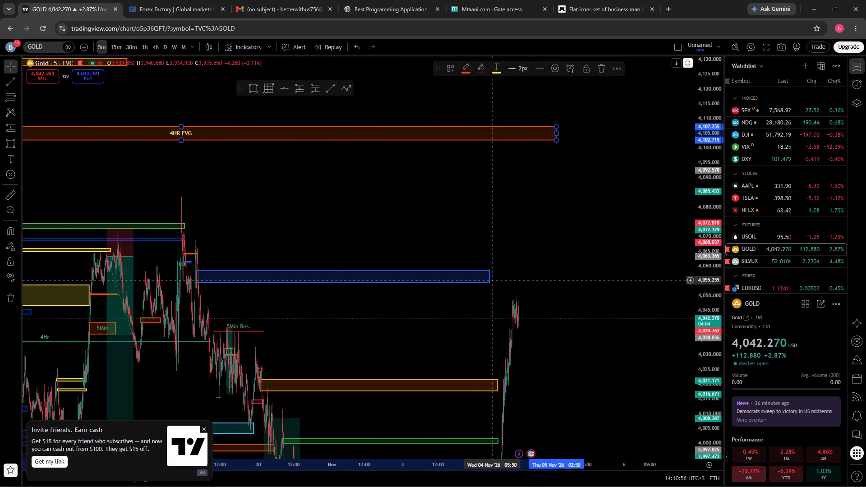
Extend the end of the blue zone below the 4HR FVG zone to 4 November 13:55.
drag(490, 278, 518, 278)
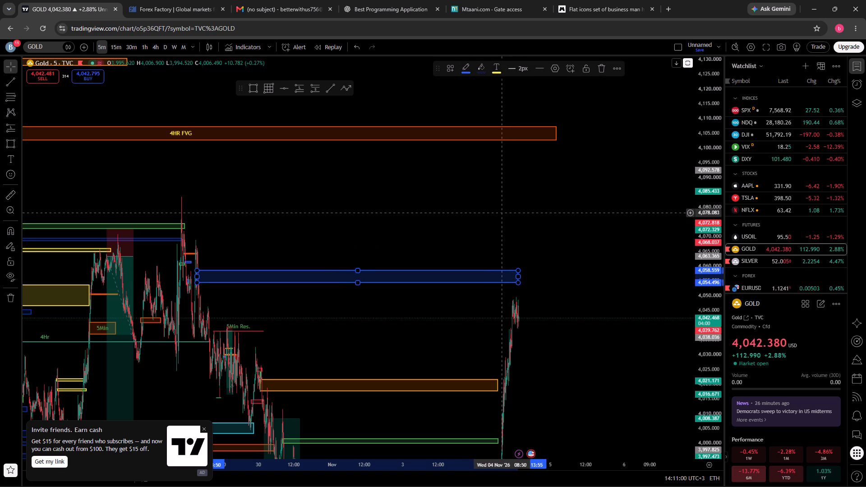
click(482, 205)
Extend the end of the thin orange zone near 4,129, above the 4HR FVG zone, to about 5 November 03:00.
scroll(534, 207, down, 4)
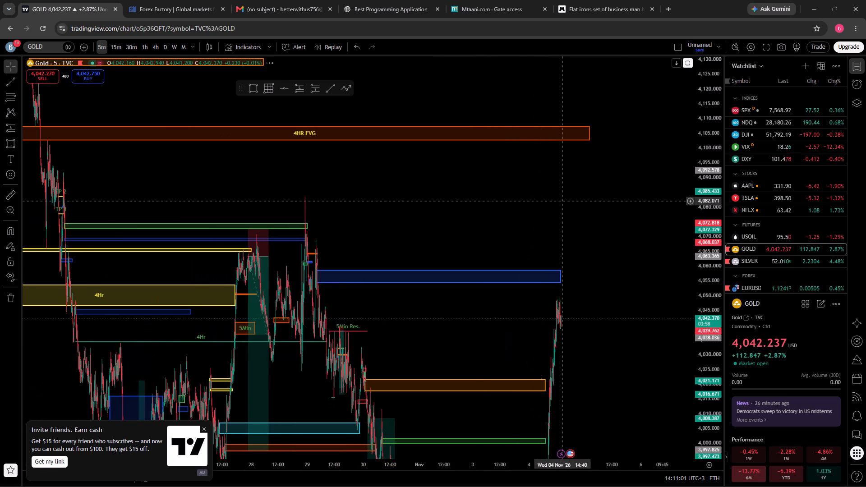
scroll(566, 201, down, 2)
drag(492, 198, 511, 303)
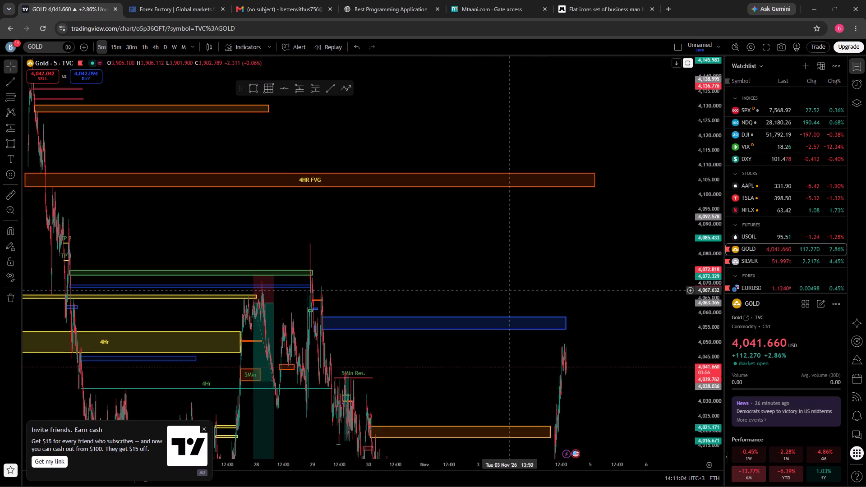
drag(511, 303, 512, 338)
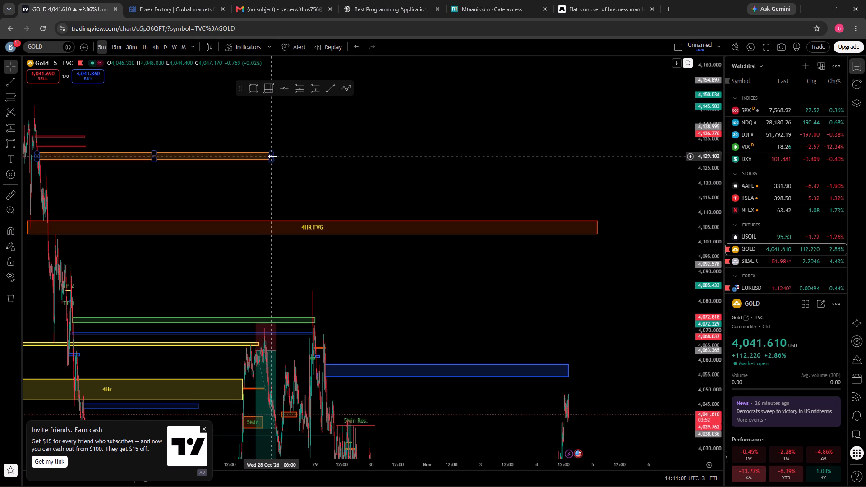
drag(273, 156, 511, 175)
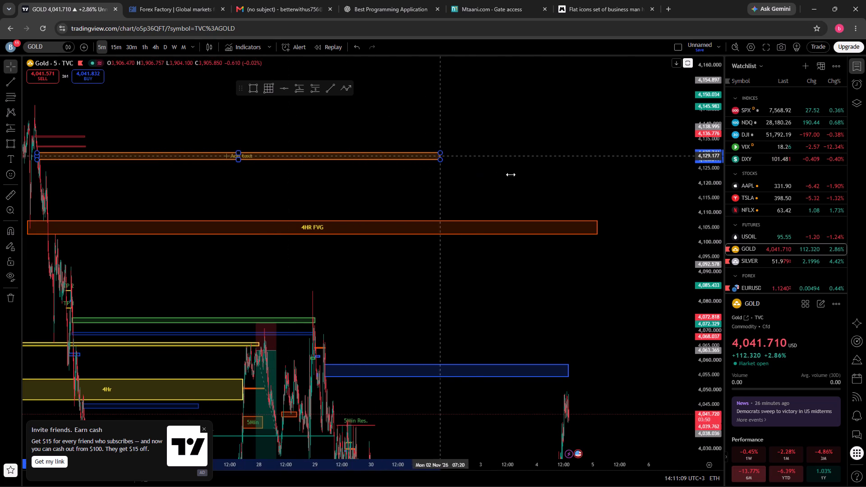
drag(511, 175, 599, 175)
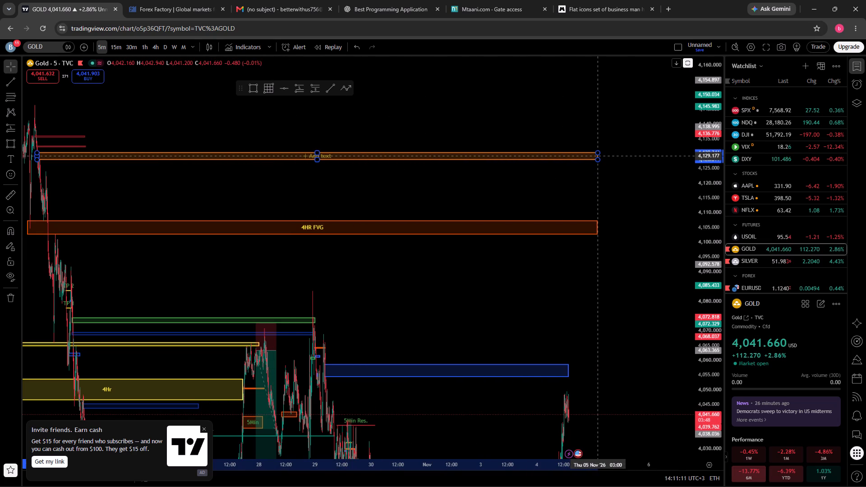
drag(599, 175, 598, 175)
click(504, 194)
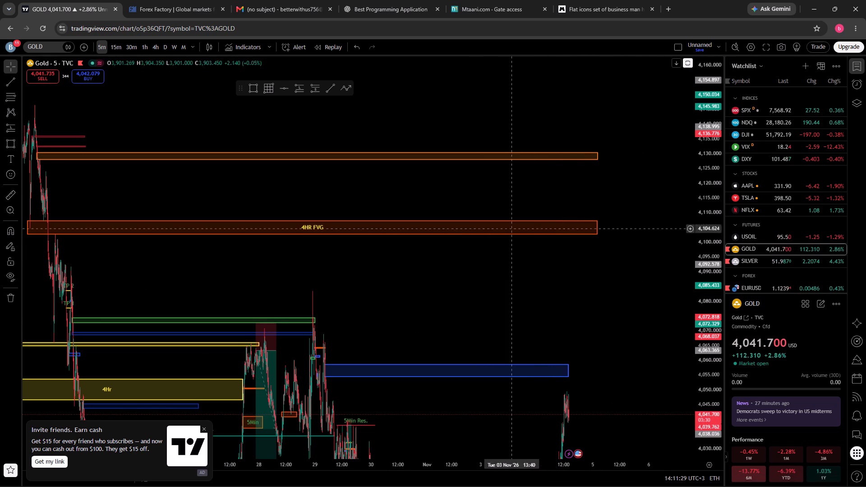
Examine the 5-minute candles and marked zones from 28 to 30 October, between the 5Min Res. line and the 4HR FVG zone.
scroll(564, 307, up, 4)
drag(262, 283, 442, 281)
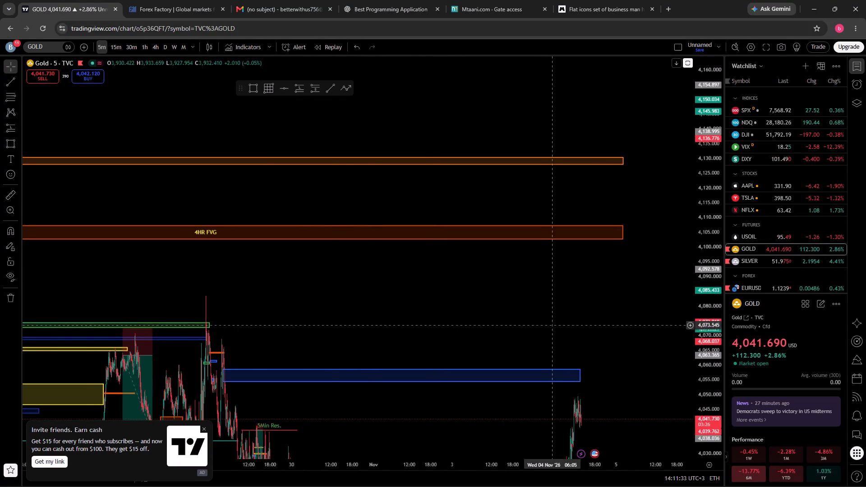
scroll(548, 330, up, 8)
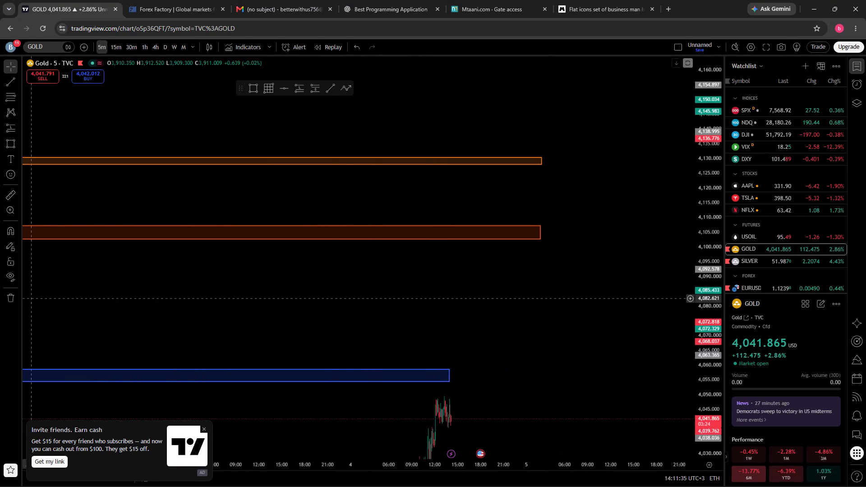
drag(57, 309, 551, 239)
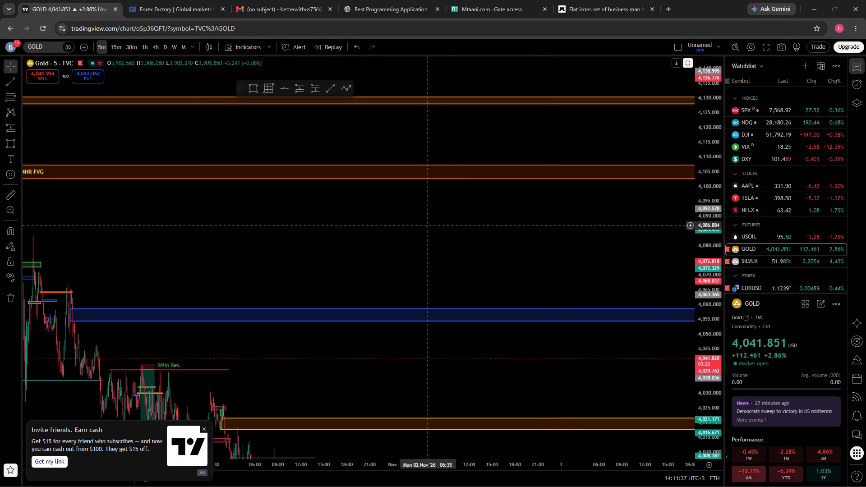
scroll(206, 269, up, 5)
drag(95, 257, 414, 247)
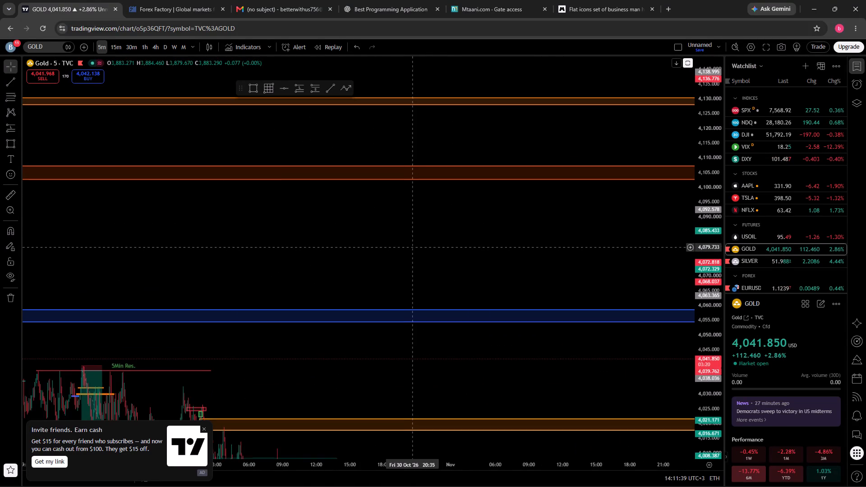
drag(125, 341, 395, 350)
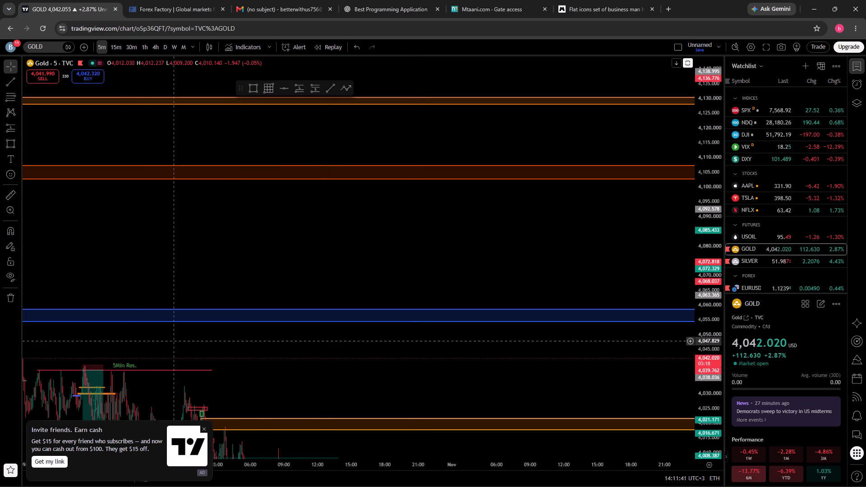
drag(395, 350, 548, 369)
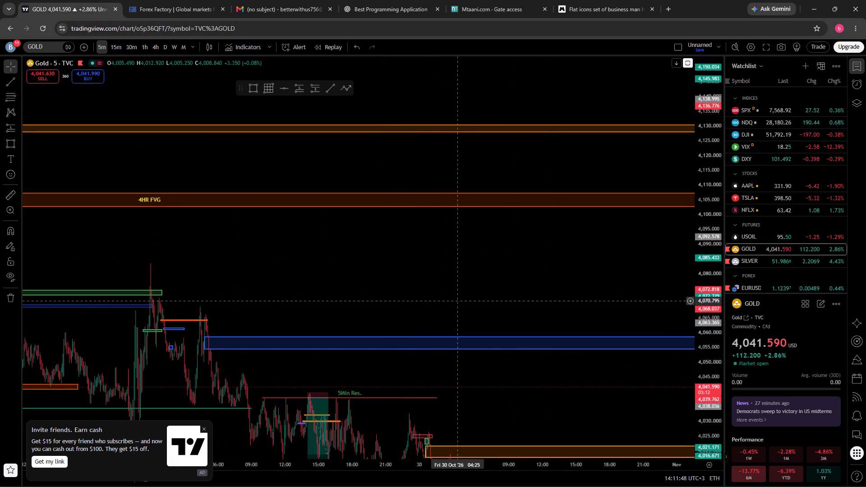
drag(464, 309, 399, 326)
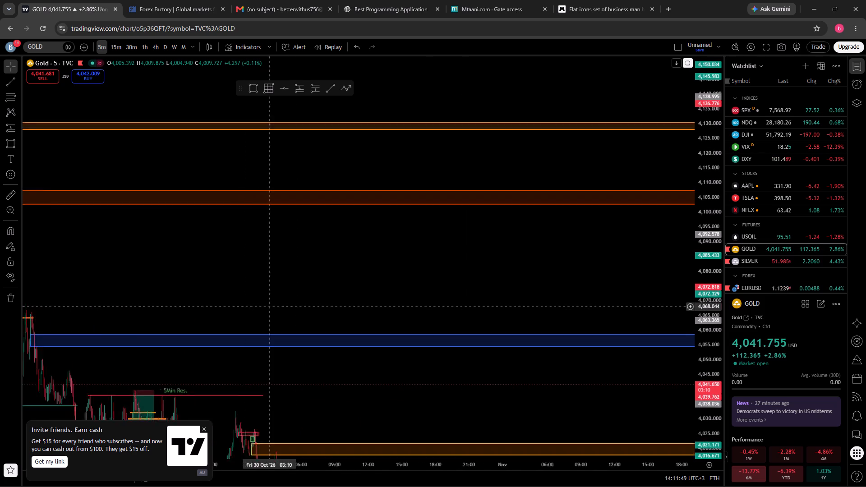
drag(399, 326, 660, 335)
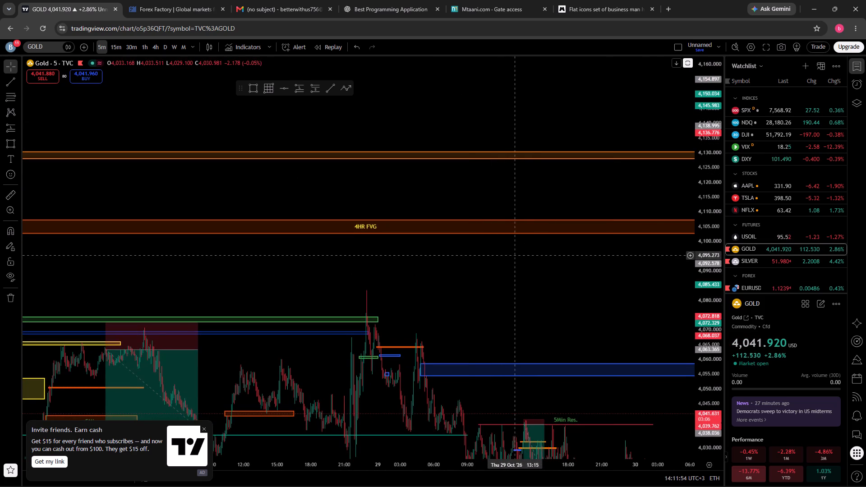
drag(254, 271, 393, 284)
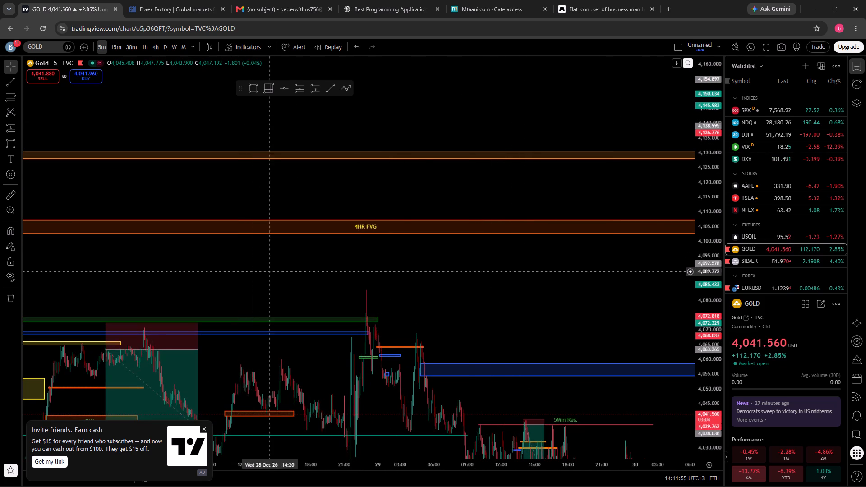
drag(393, 284, 208, 254)
drag(580, 293, 348, 283)
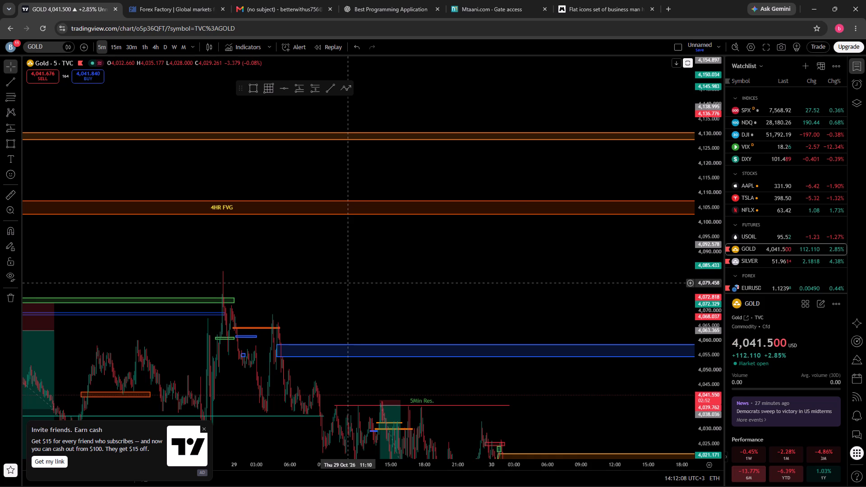
drag(523, 296, 378, 300)
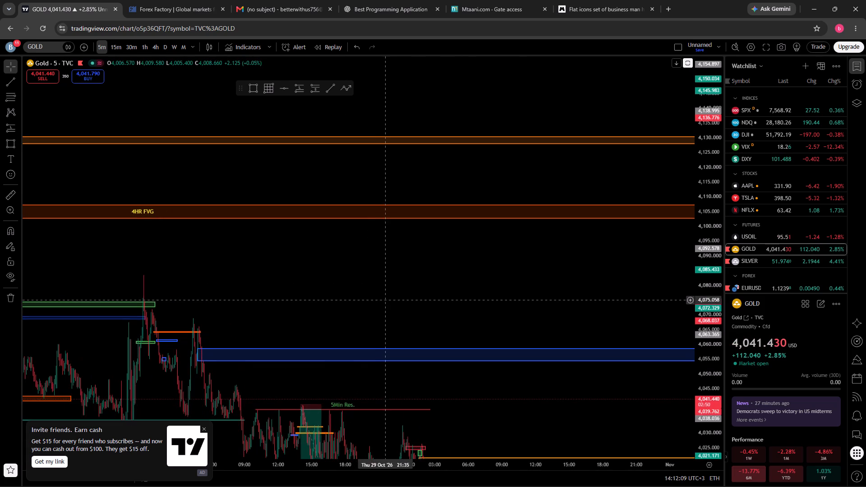
Draw a rectangle zone around the current price from about 4 November 11:20 to 18:30, between about 4,044.0 and 4,037.5.
drag(378, 300, 378, 300)
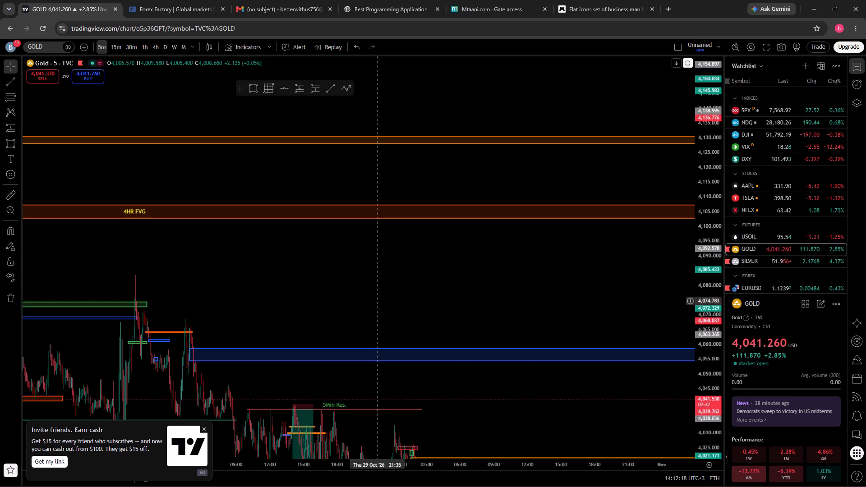
drag(543, 301, 244, 265)
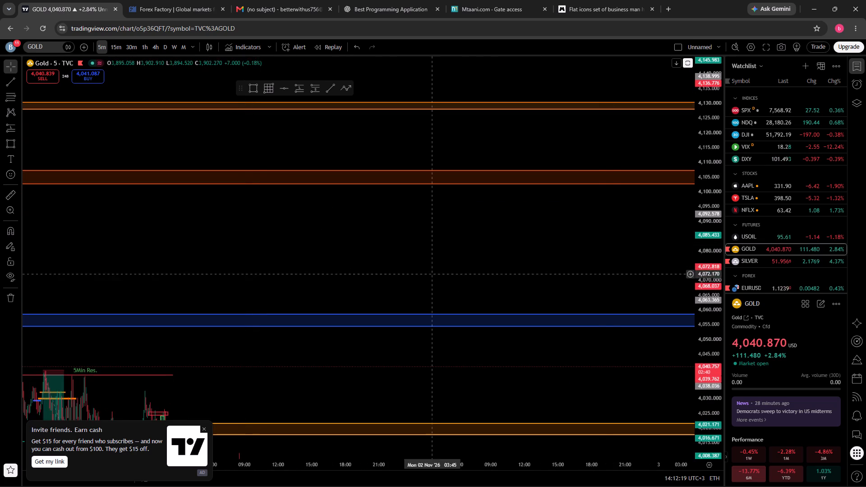
drag(622, 261, 285, 235)
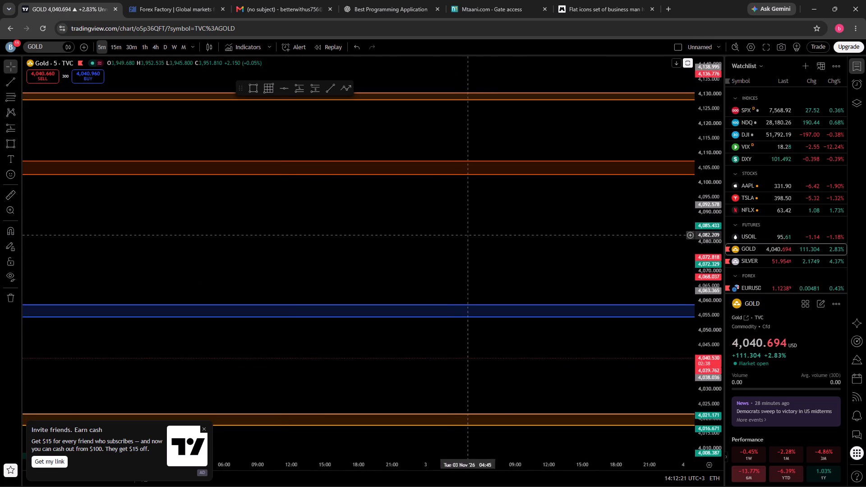
drag(521, 248, 187, 242)
drag(589, 231, 431, 221)
scroll(520, 337, up, 1)
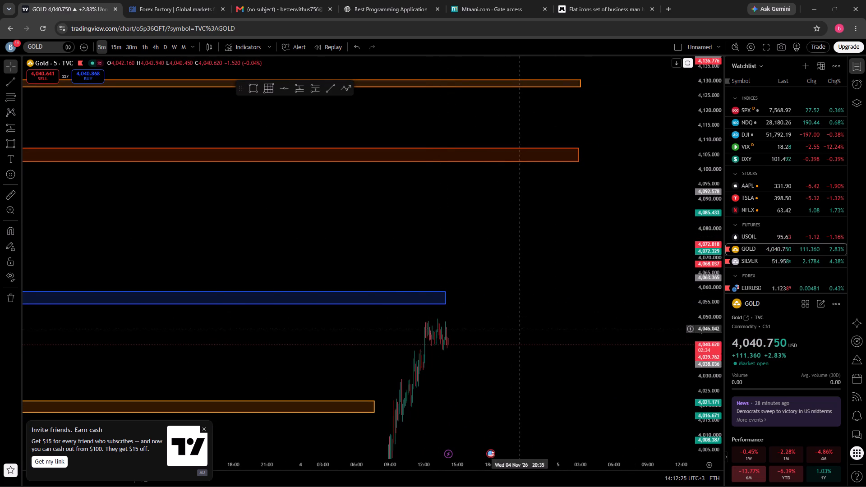
scroll(520, 337, up, 10)
drag(291, 373, 433, 323)
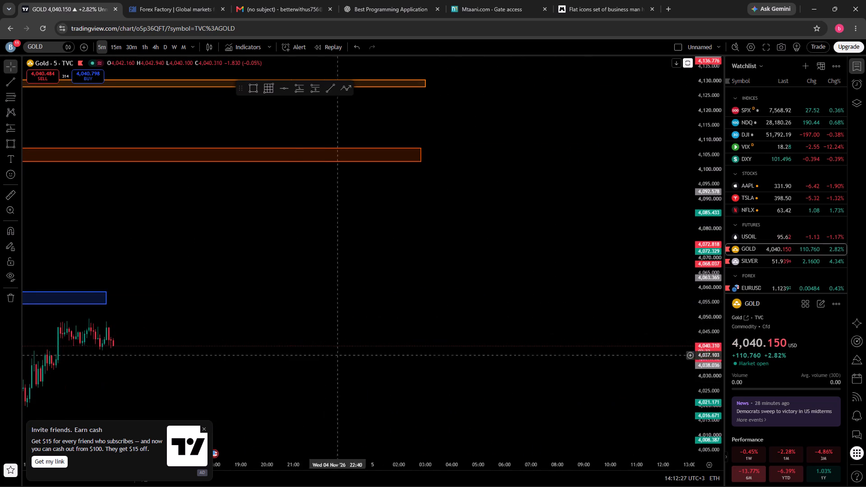
drag(433, 323, 600, 292)
scroll(700, 294, up, 3)
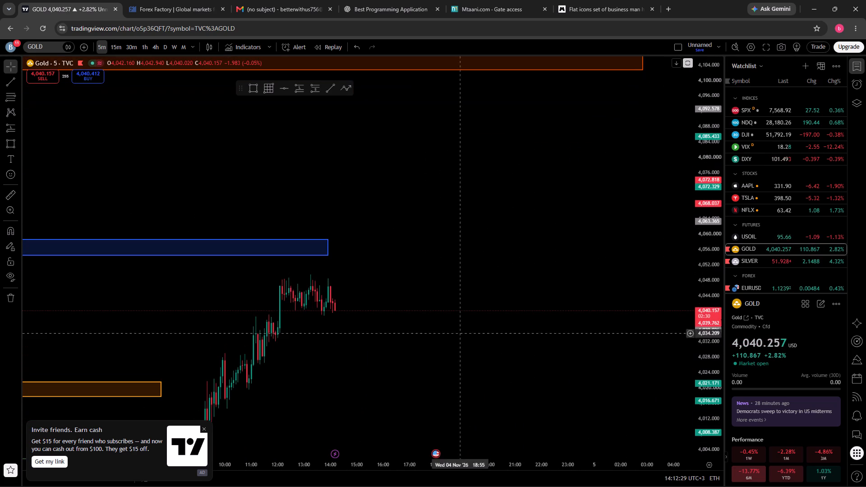
drag(422, 381, 454, 260)
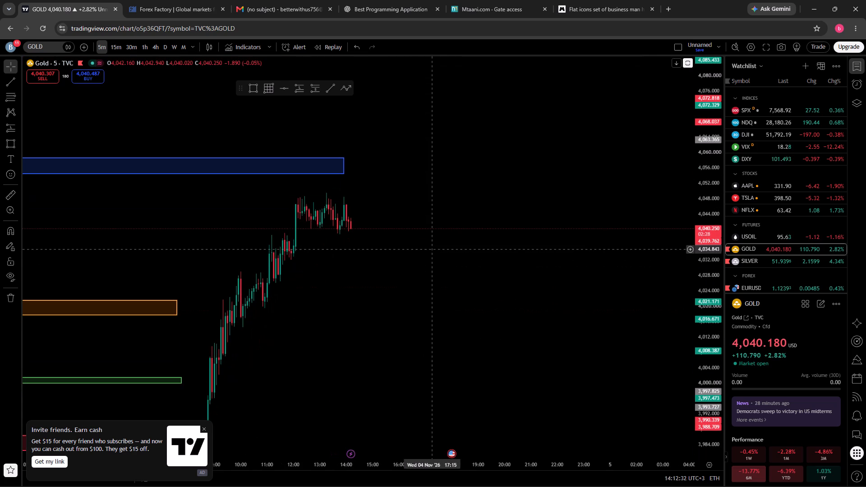
click(254, 85)
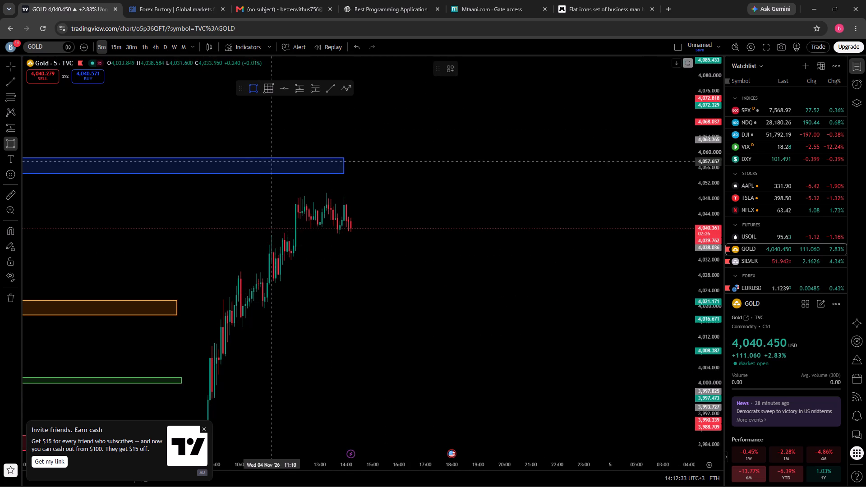
drag(276, 214, 460, 246)
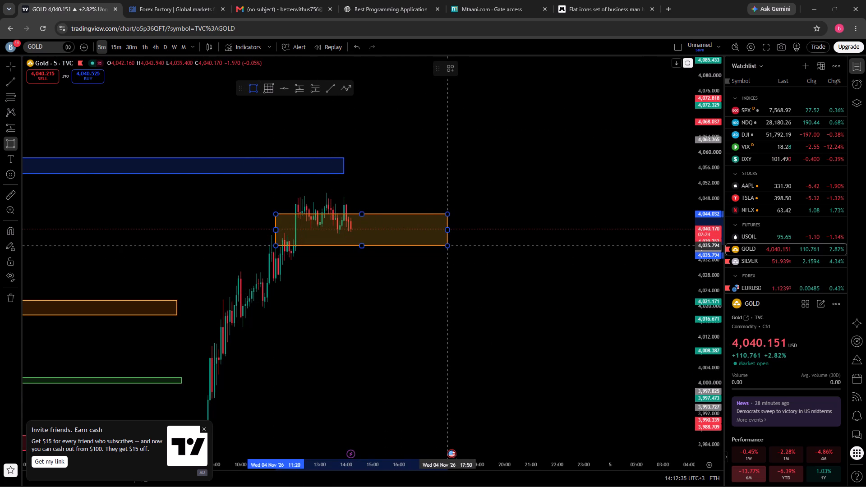
drag(460, 246, 465, 239)
click(465, 239)
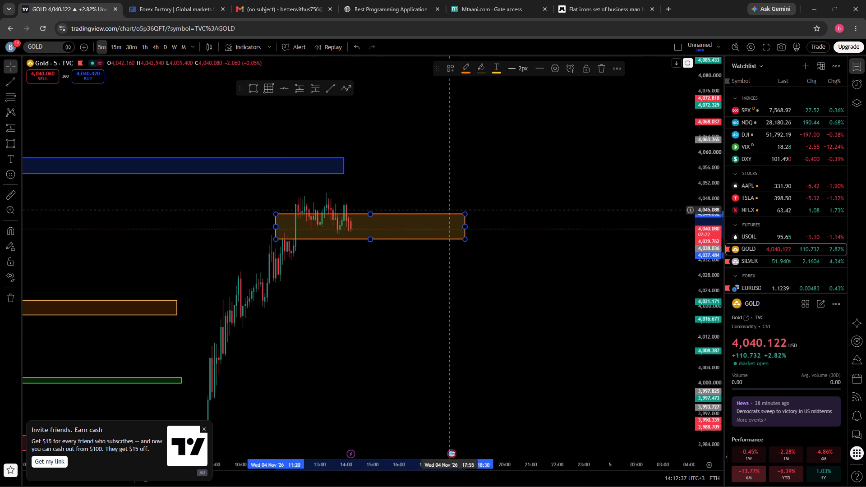
Set both the border and the fill of the new zone at the current price to dark red.
click(466, 68)
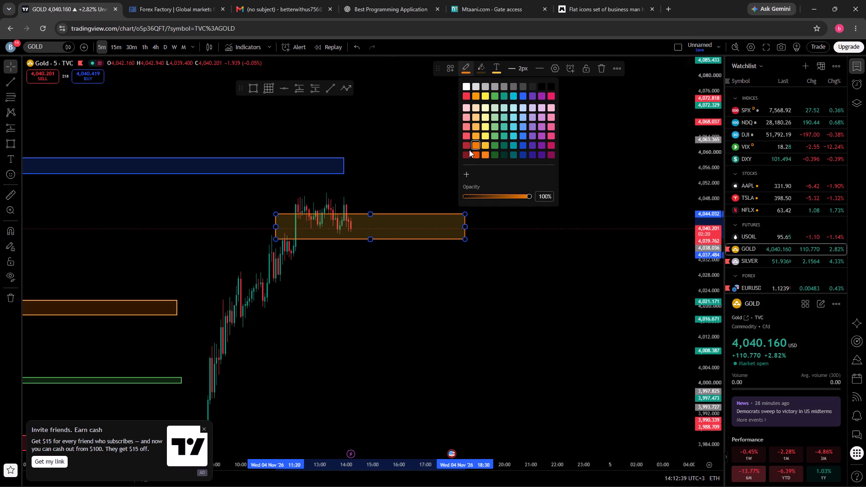
click(469, 152)
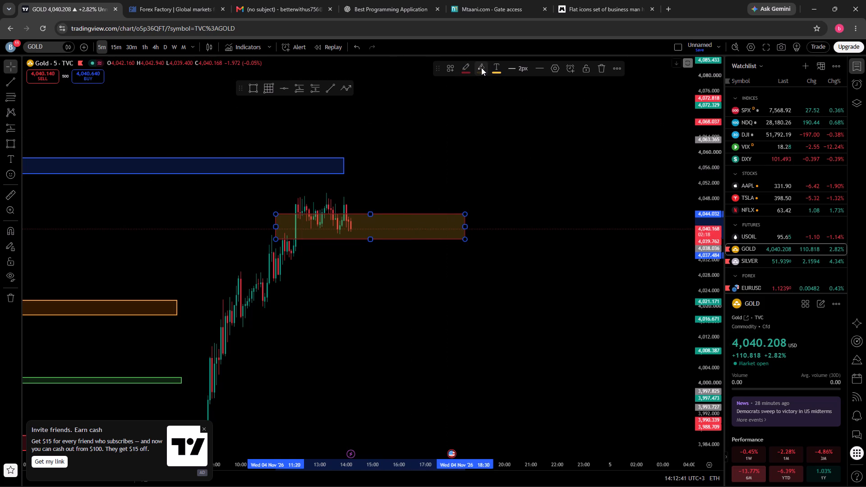
click(481, 68)
click(481, 156)
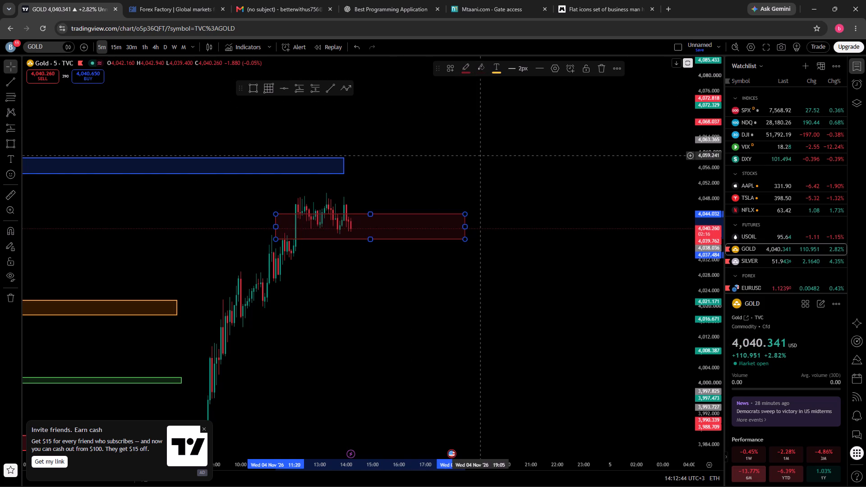
click(429, 263)
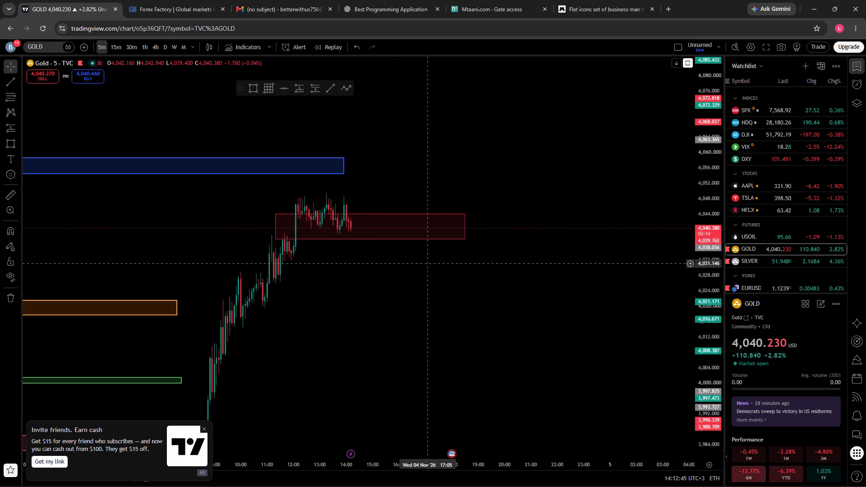
Resize the dark red zone to span about 4,042.9 to 4,037.4 and end at about 4 November 16:20.
scroll(697, 257, up, 8)
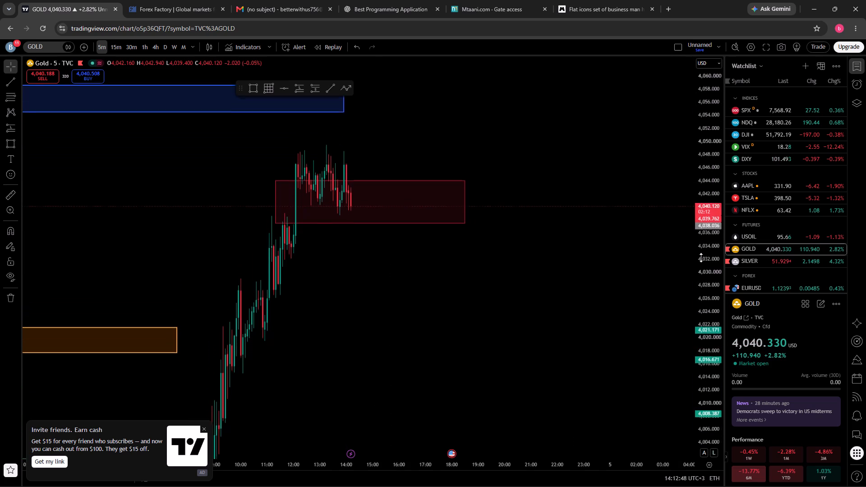
scroll(701, 257, up, 3)
scroll(506, 299, up, 4)
drag(360, 286, 460, 380)
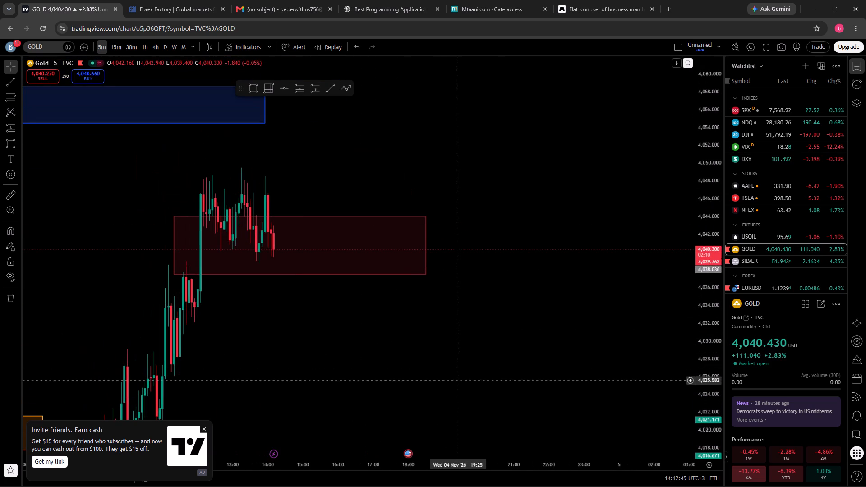
click(309, 216)
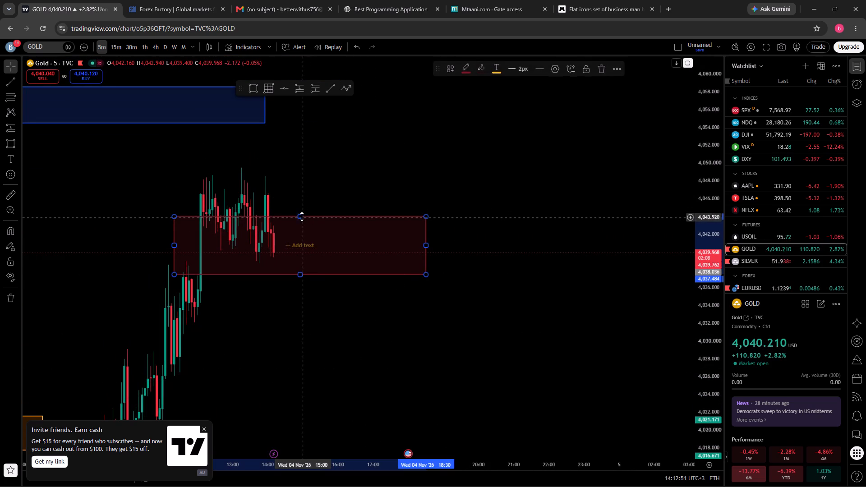
drag(302, 216, 299, 226)
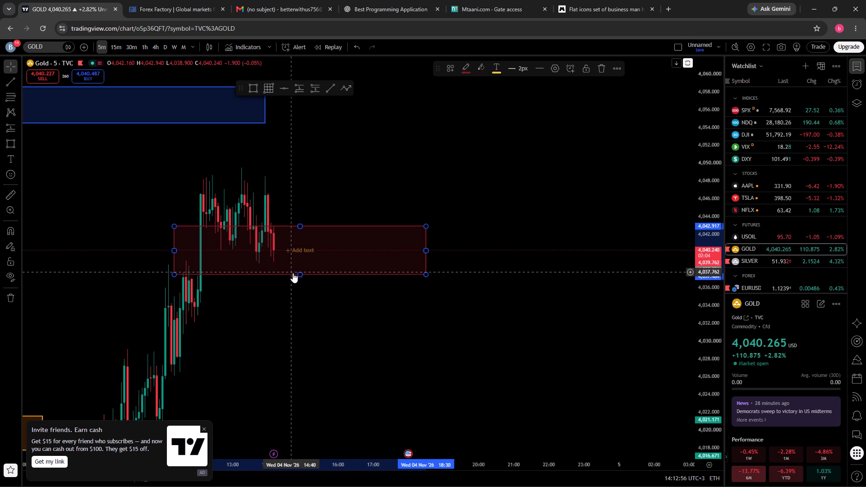
click(298, 273)
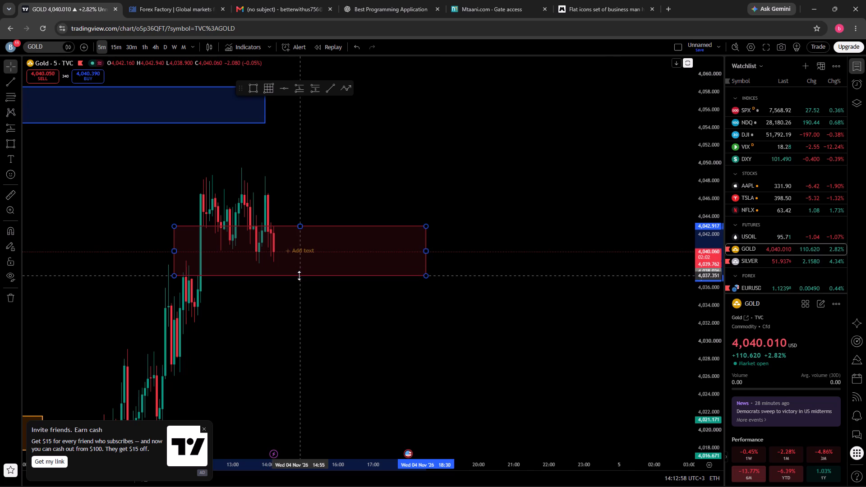
click(300, 297)
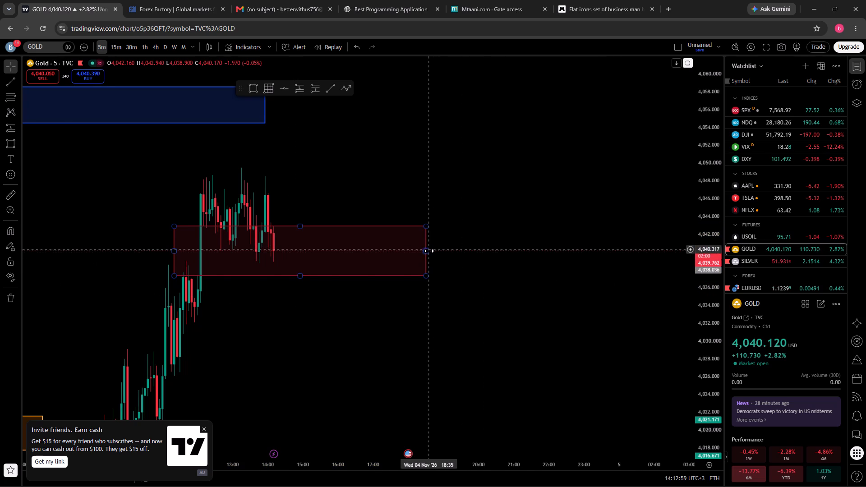
drag(428, 252, 350, 248)
Extend the end of the blue zone above the current price to 4 November 14:35.
scroll(410, 279, up, 4)
drag(250, 317, 465, 310)
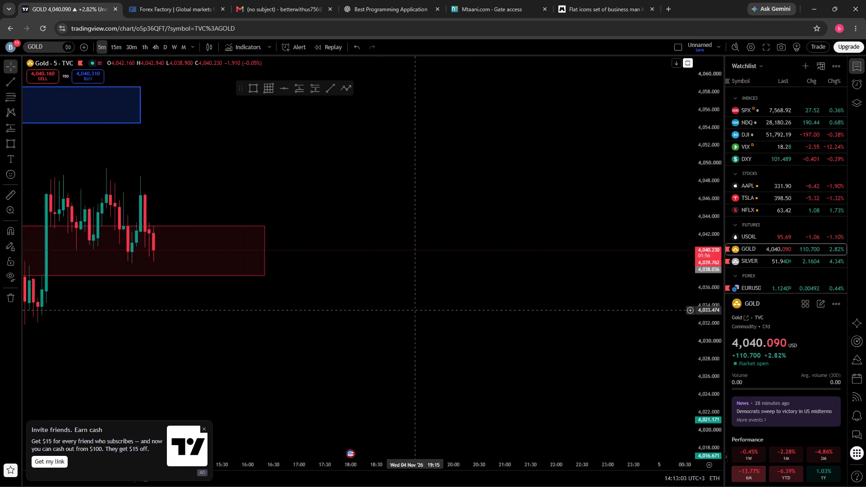
drag(465, 310, 485, 310)
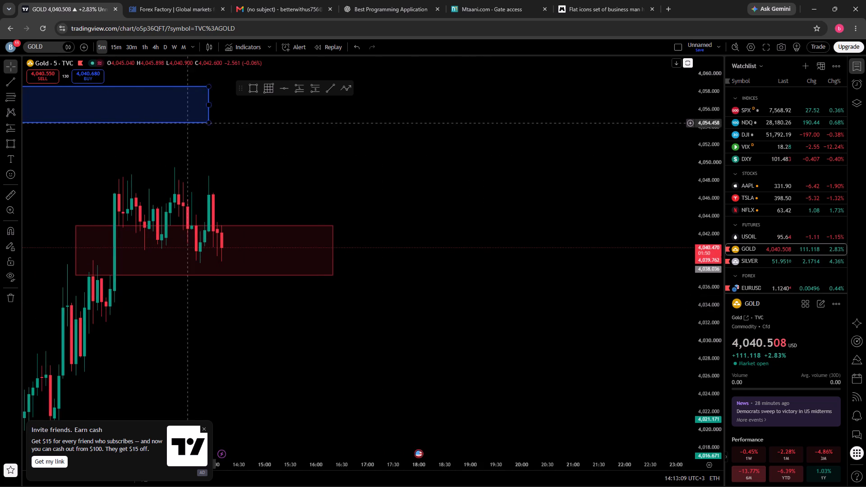
drag(208, 105, 242, 107)
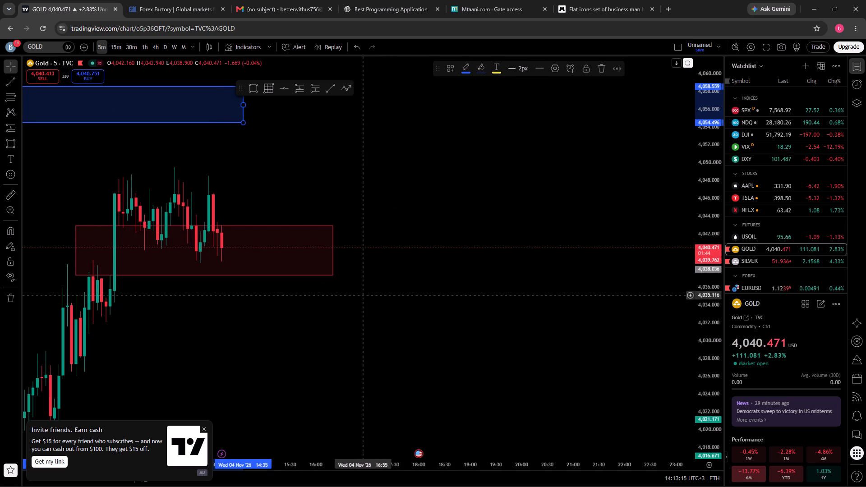
Draw a second dark red zone below the first, from about 10:45 to 13:50 on 4 November, between about 4,025.7 and 4,023.4.
drag(288, 367, 404, 244)
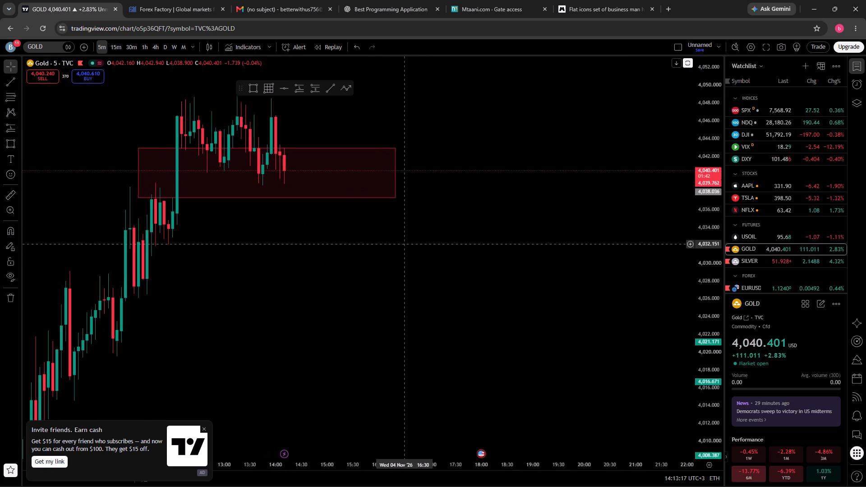
scroll(306, 294, up, 4)
drag(174, 312, 492, 271)
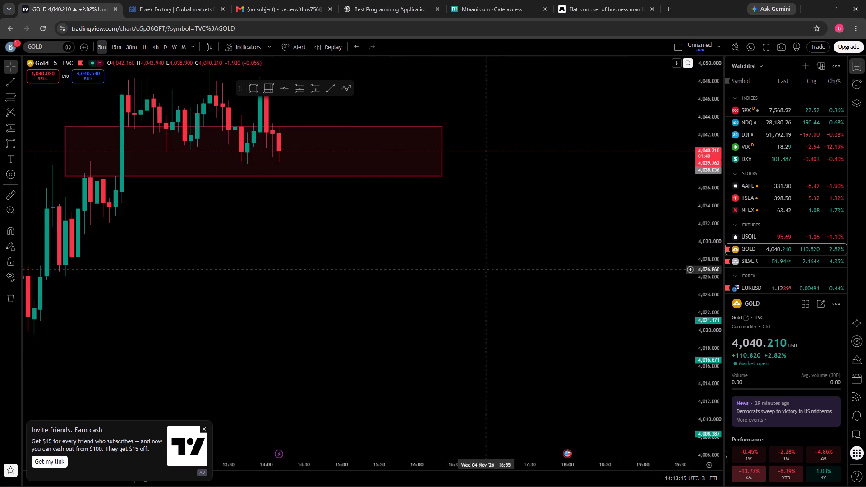
drag(198, 288, 373, 276)
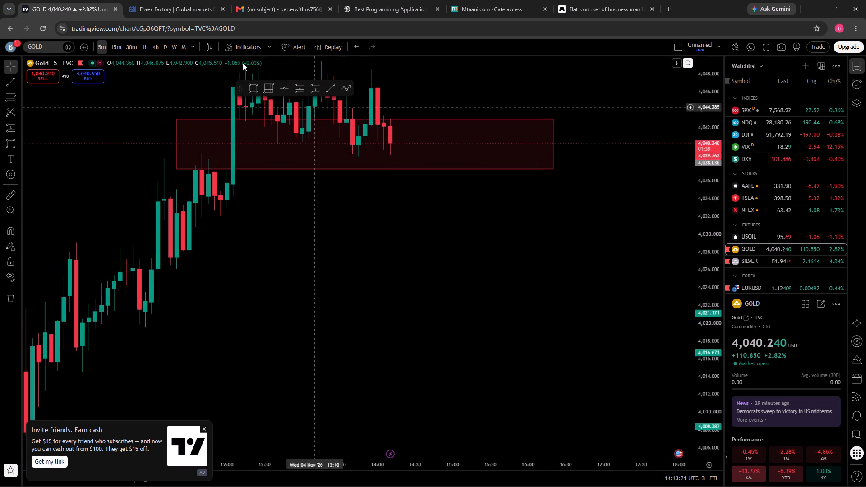
click(252, 88)
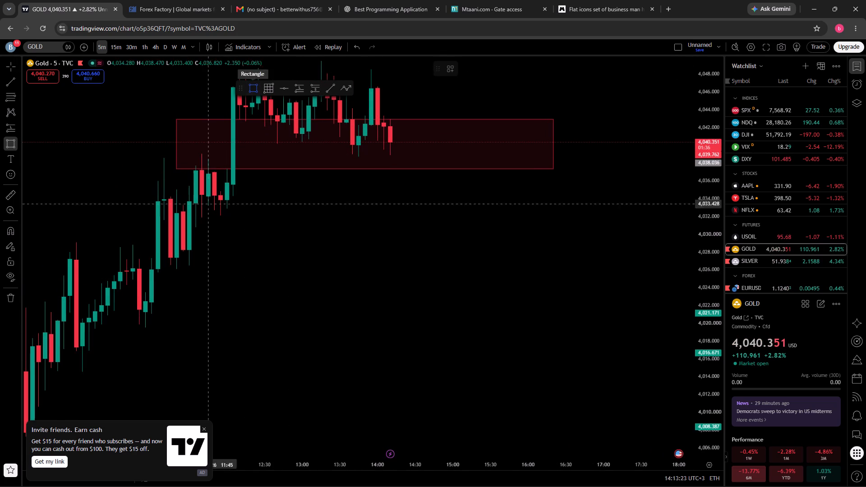
drag(130, 271, 313, 299)
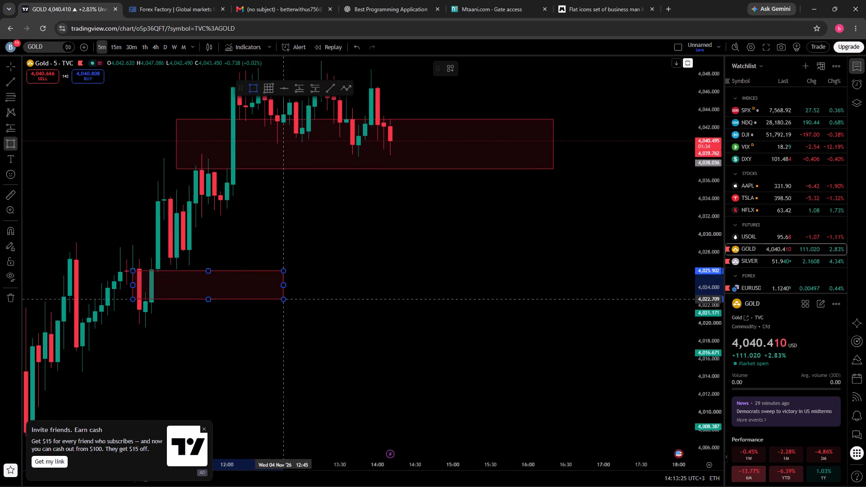
drag(313, 299, 359, 293)
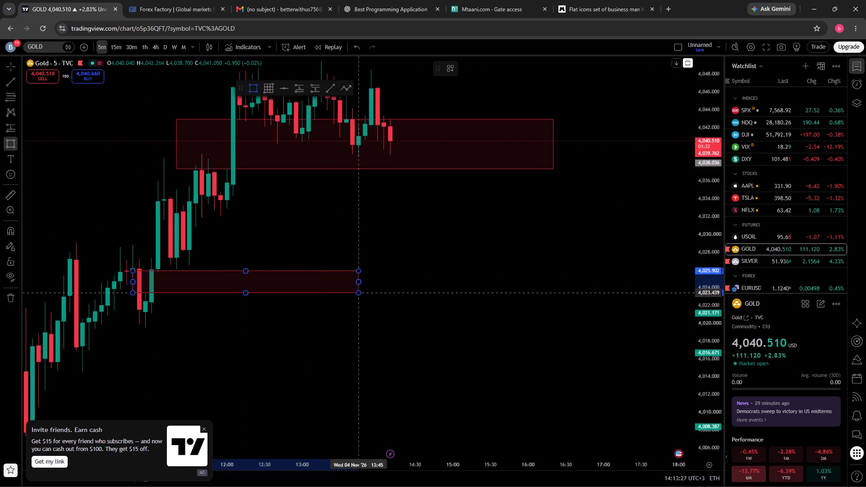
drag(359, 293, 365, 293)
click(365, 293)
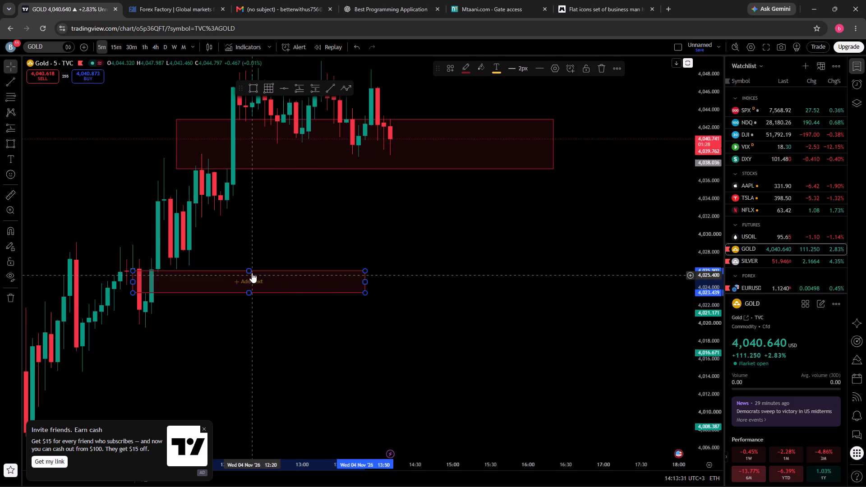
click(250, 270)
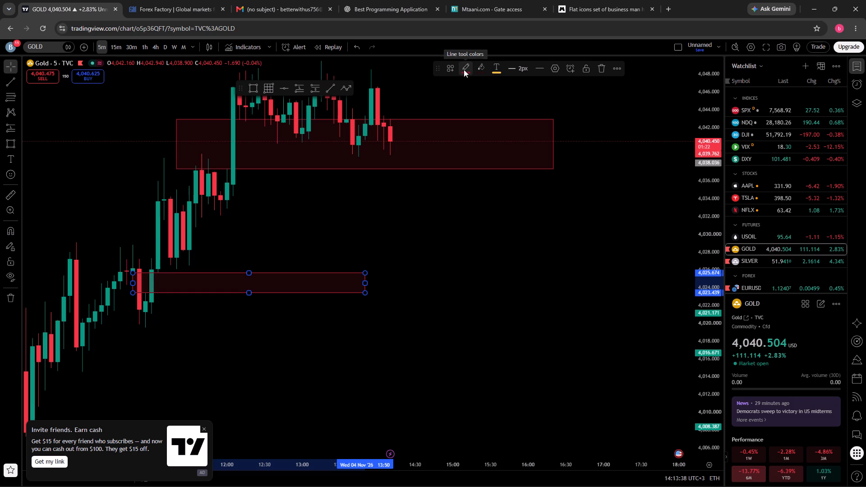
Label the lower dark red zone "5Min".
click(238, 282)
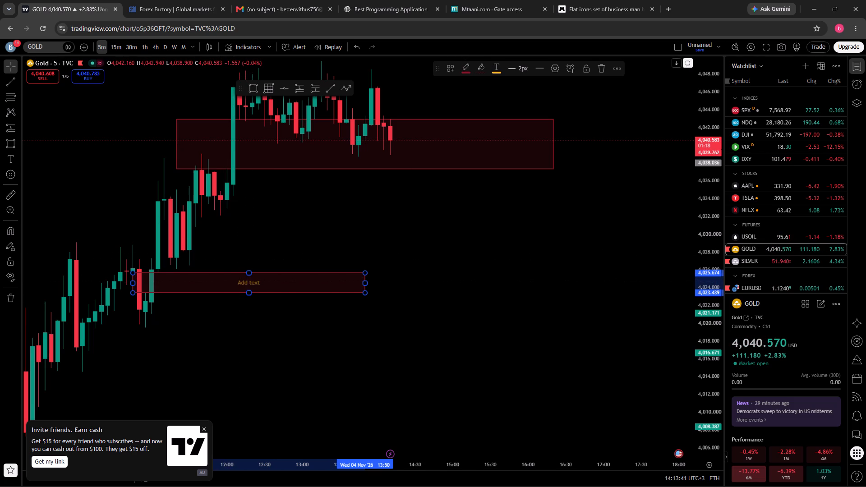
key(5)
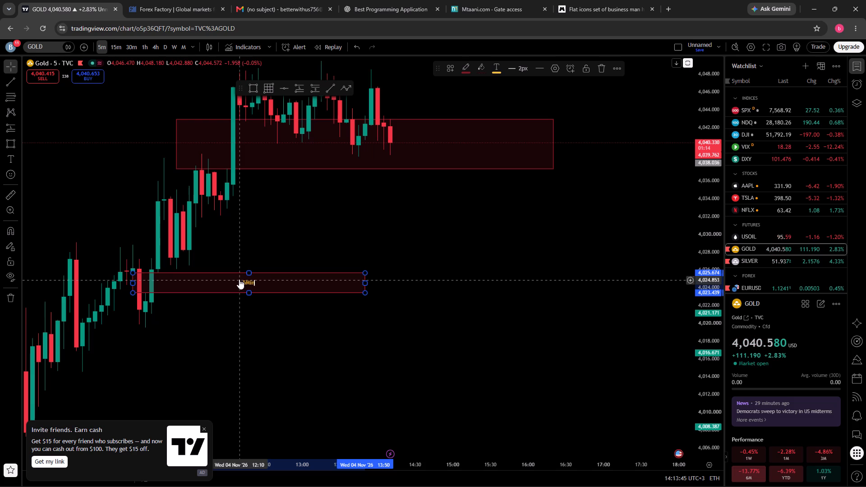
click(299, 235)
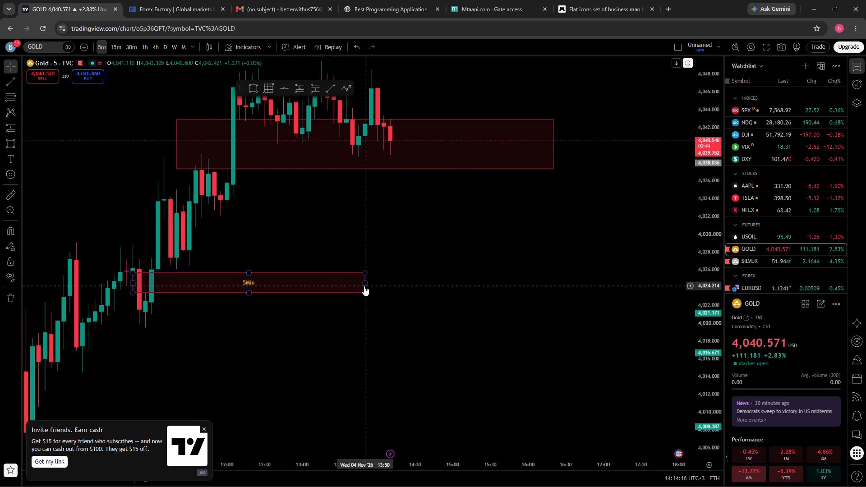
Extend the end of the 5Min zone to about 4 November 15:25.
drag(365, 282, 486, 285)
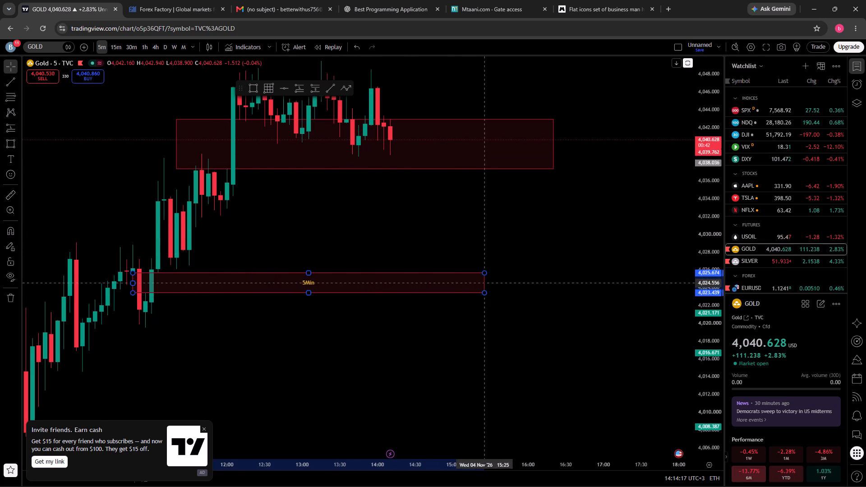
Examine gold's recent price action on the 1-minute timeframe, and return to the 5-minute timeframe.
scroll(598, 246, down, 4)
scroll(711, 207, down, 2)
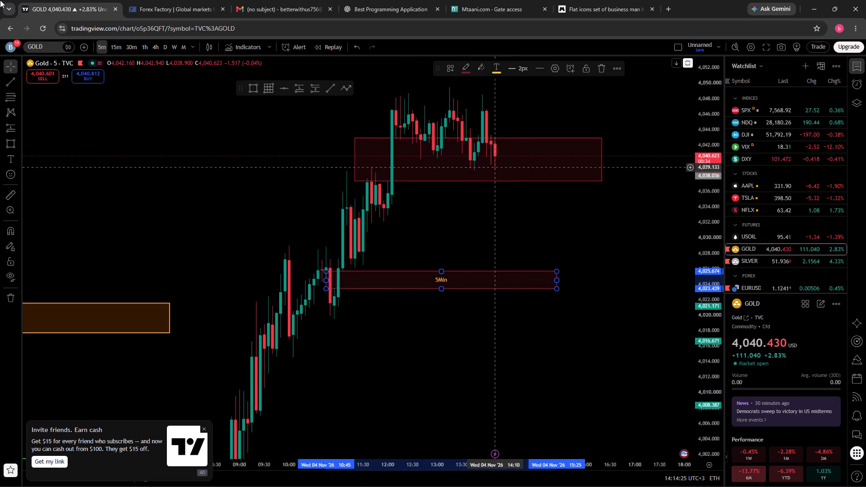
click(193, 50)
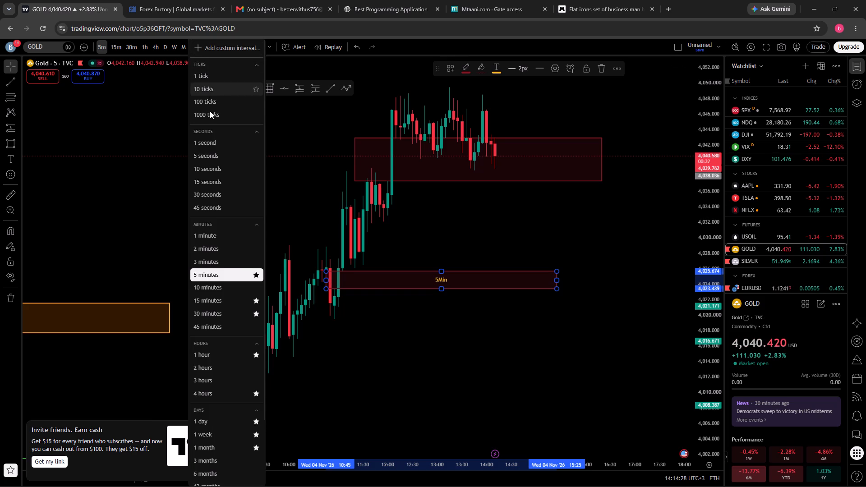
click(213, 238)
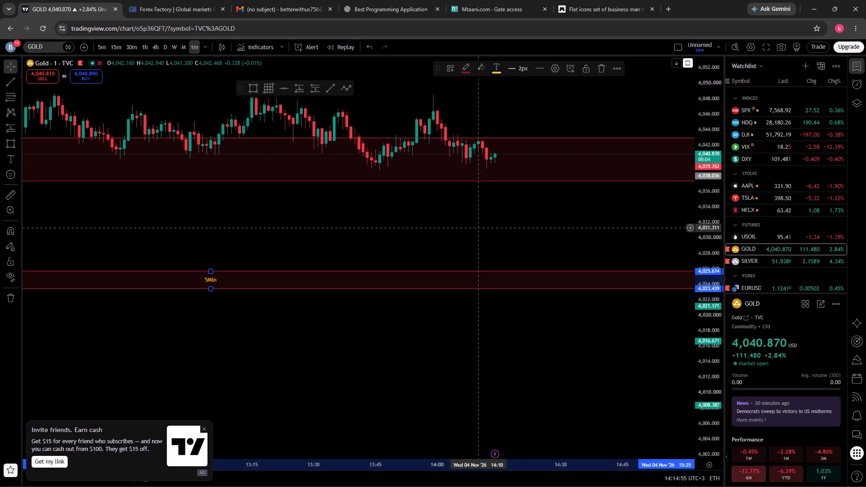
scroll(471, 370, down, 5)
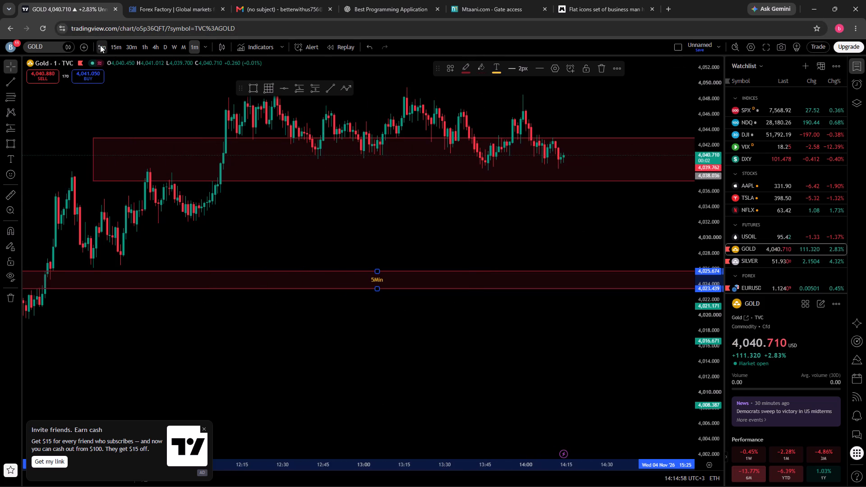
click(100, 45)
Extend the end of the 5Min zone to 4 November 17:00.
scroll(508, 349, up, 5)
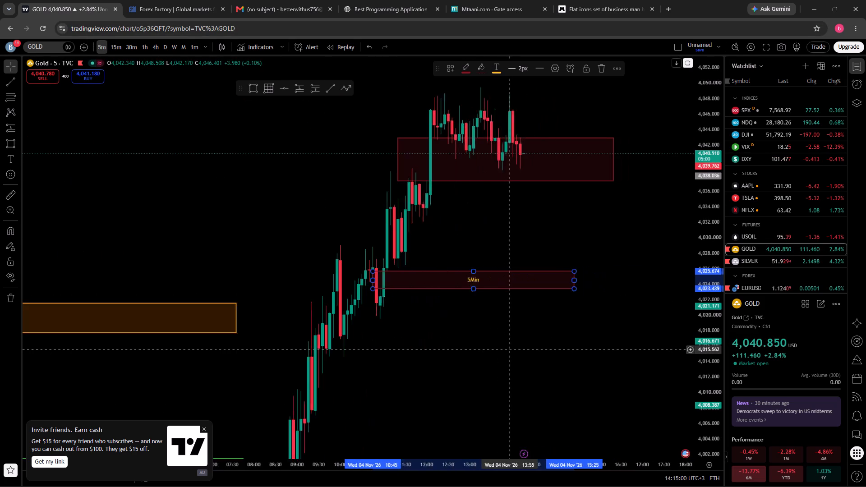
drag(431, 377, 486, 269)
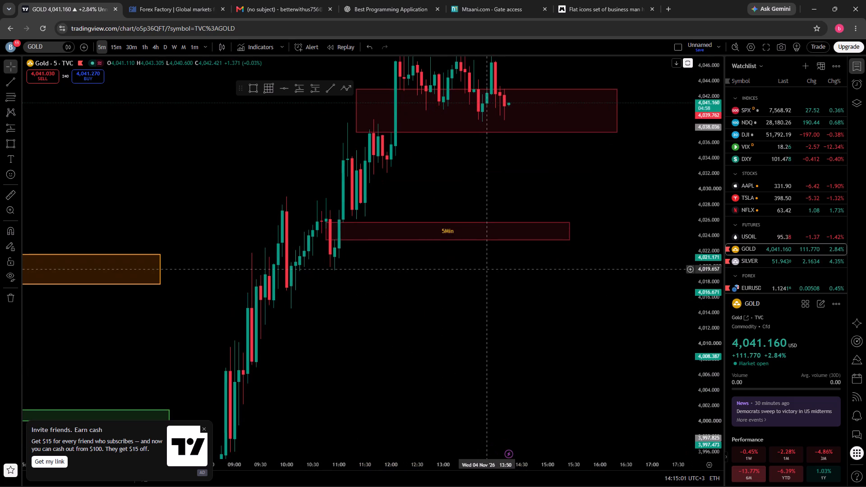
scroll(704, 266, up, 4)
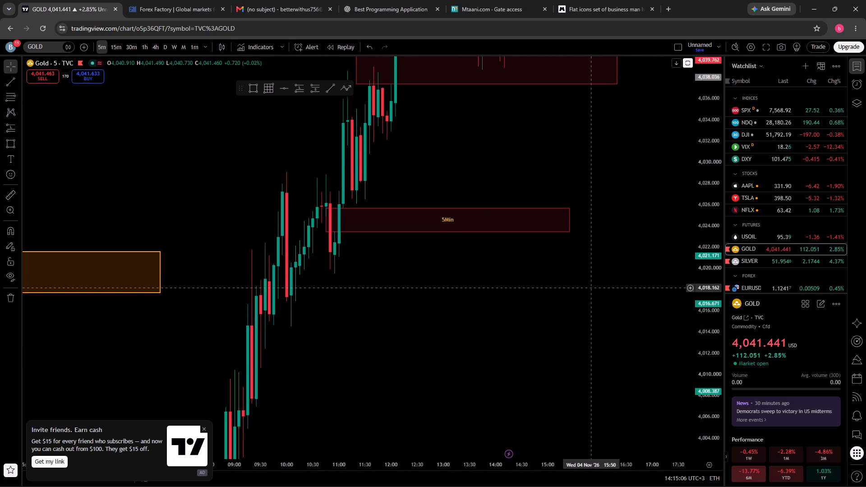
scroll(593, 288, up, 1)
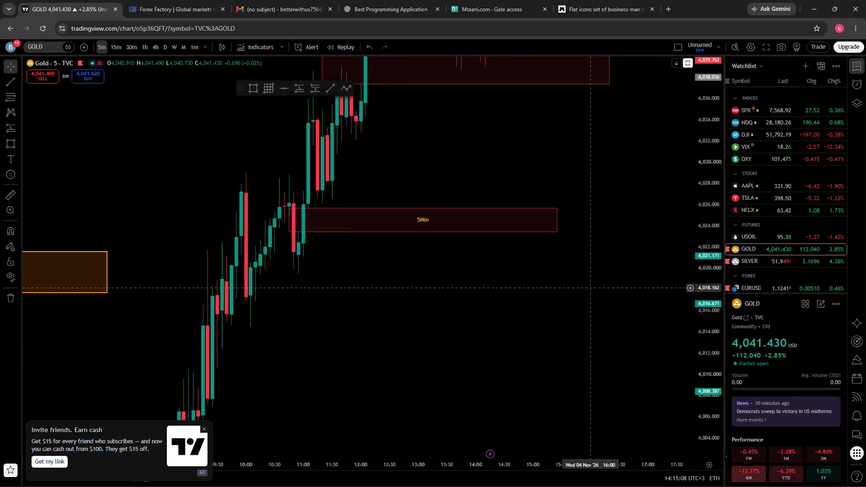
scroll(593, 288, up, 1)
drag(477, 370, 487, 312)
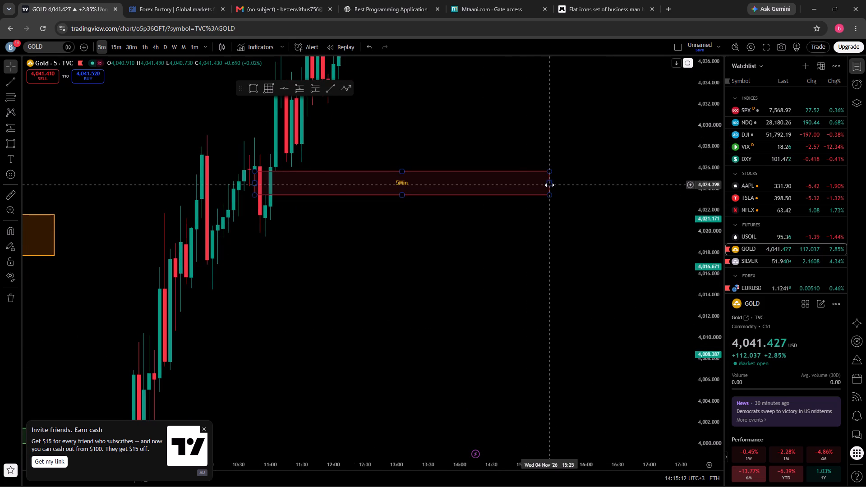
drag(549, 185, 648, 188)
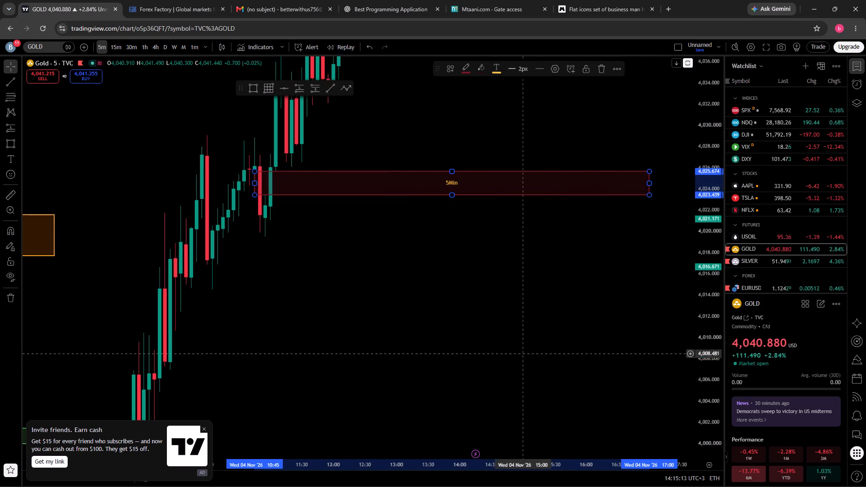
Draw a third dark red zone lower on the rise, from about 07:55 to 16:10 on 4 November, between about 3,993.4 and 3,984.8.
drag(429, 367, 475, 214)
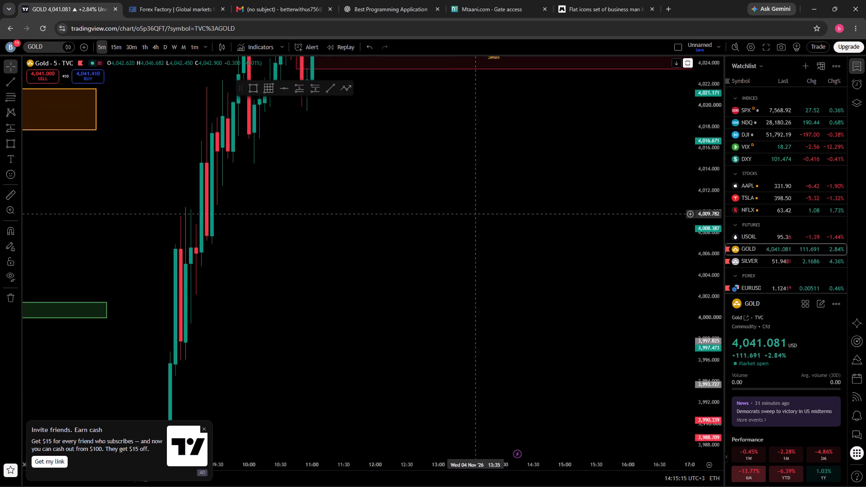
drag(442, 366, 447, 195)
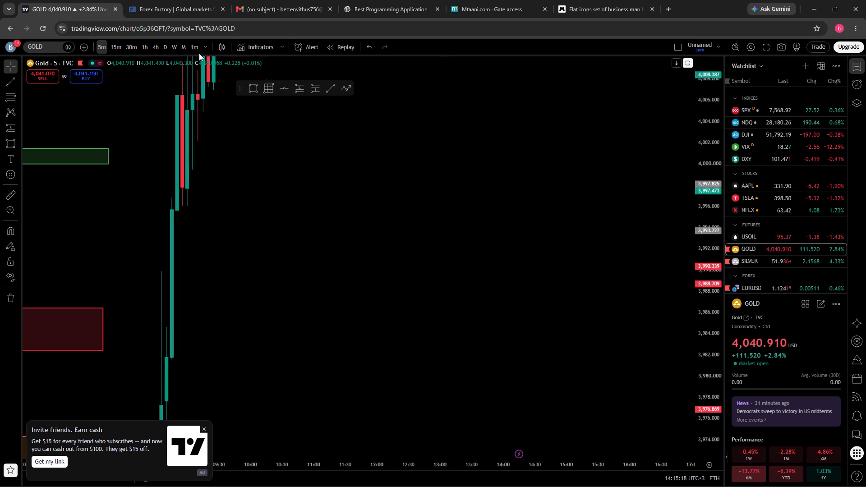
click(251, 88)
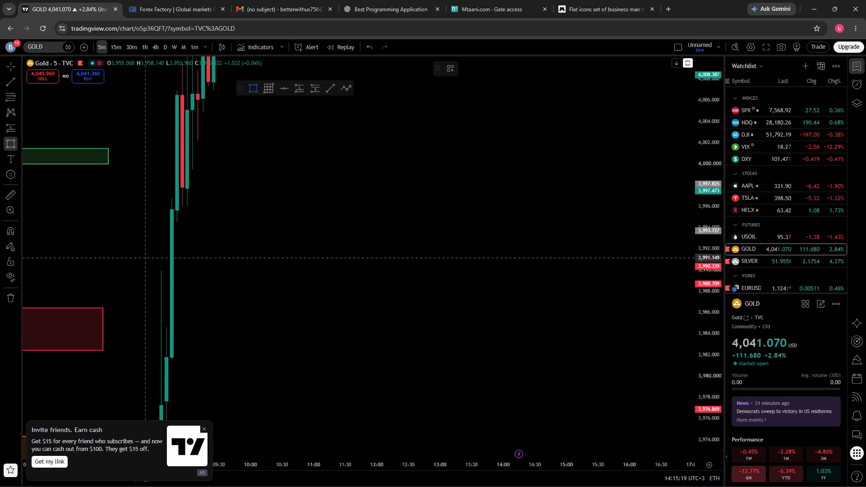
drag(118, 234, 589, 328)
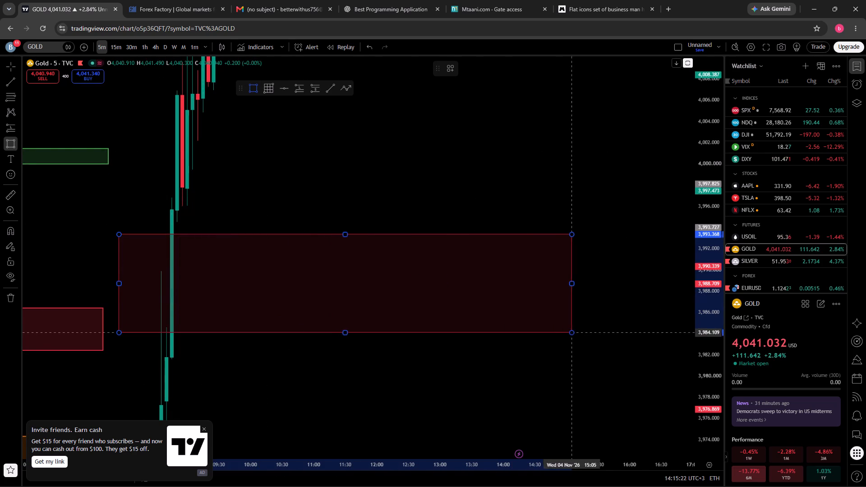
drag(589, 328, 642, 325)
click(642, 325)
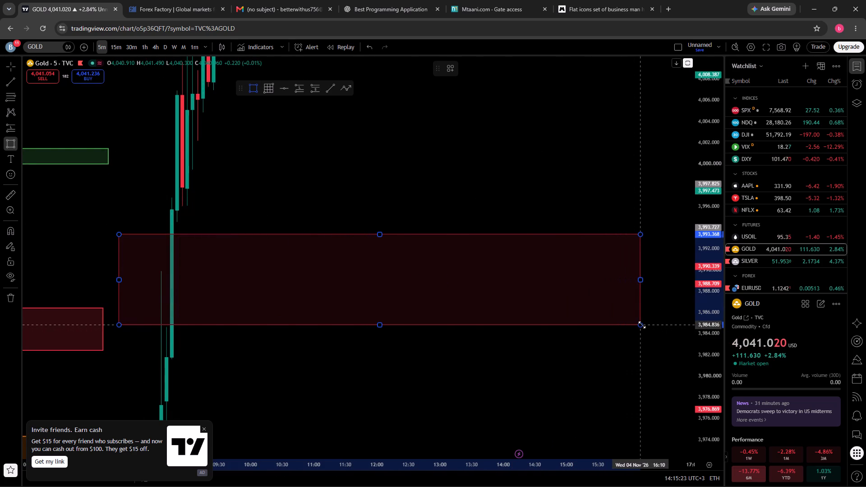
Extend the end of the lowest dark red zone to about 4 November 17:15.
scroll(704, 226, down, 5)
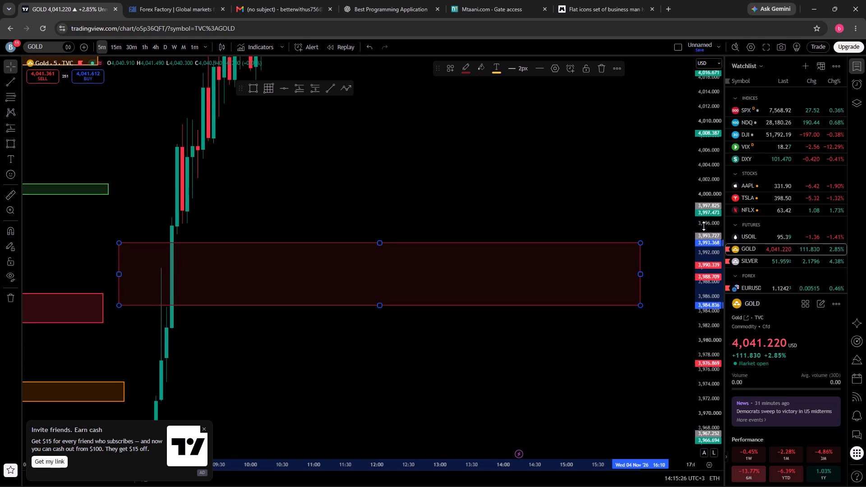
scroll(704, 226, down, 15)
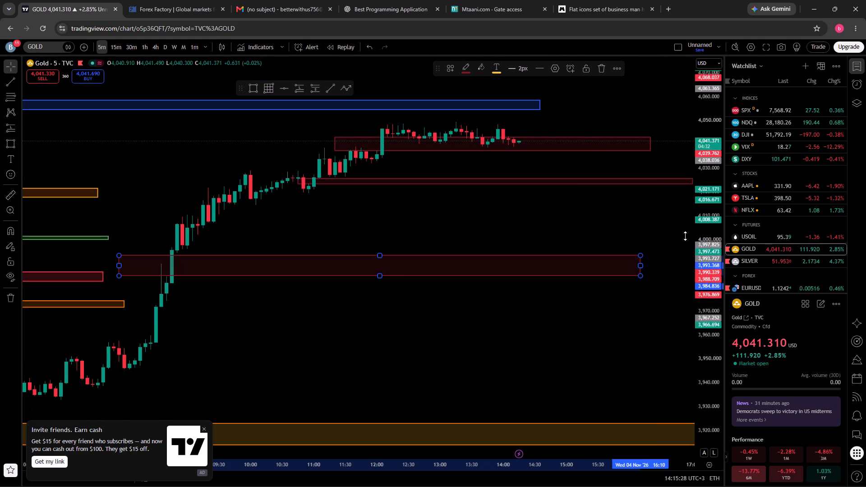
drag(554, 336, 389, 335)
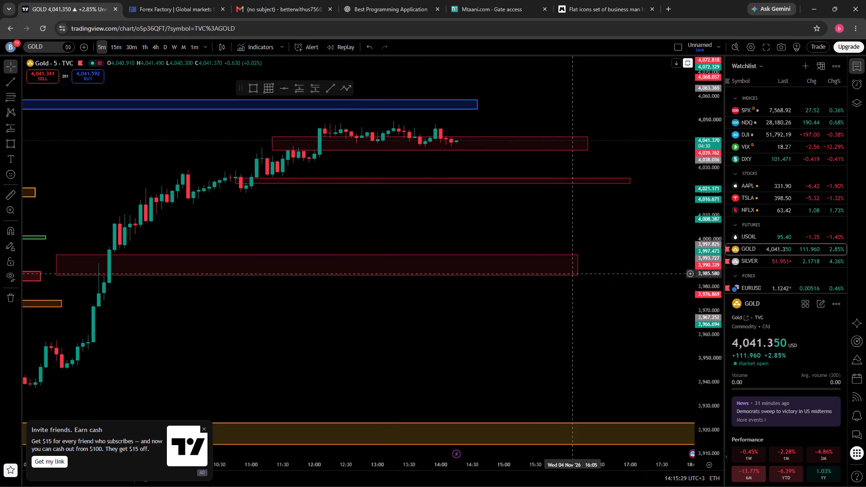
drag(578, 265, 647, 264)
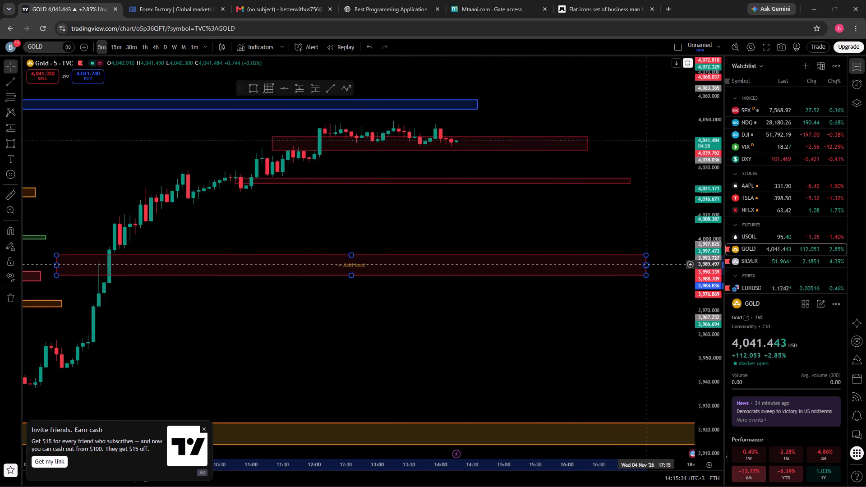
Extend the end of the lowest dark red zone to about 4 November 18:40.
scroll(403, 329, down, 11)
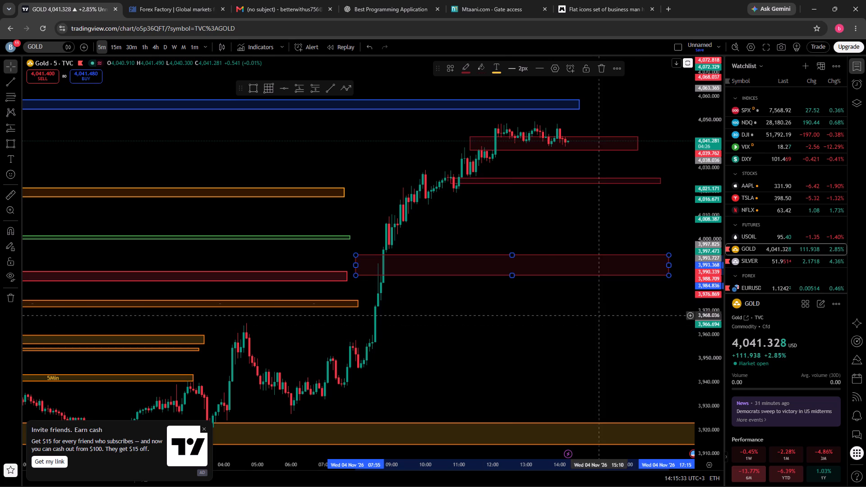
scroll(696, 310, up, 4)
drag(509, 391, 509, 376)
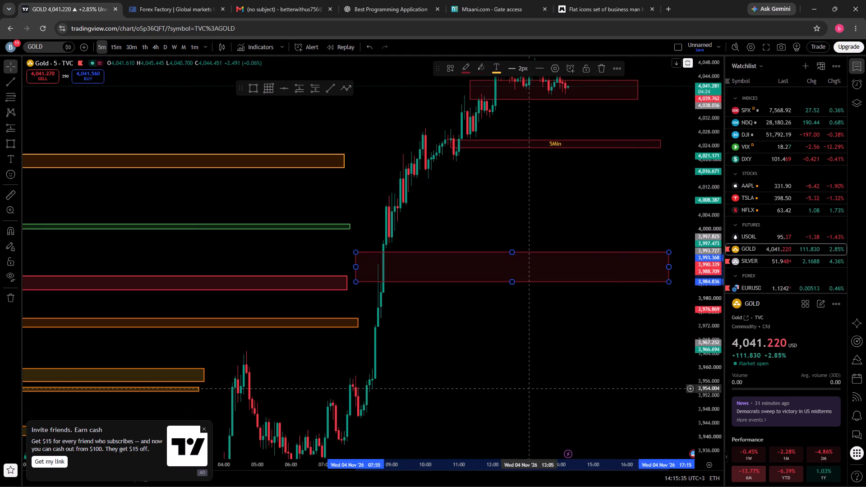
drag(509, 376, 497, 256)
drag(490, 253, 470, 326)
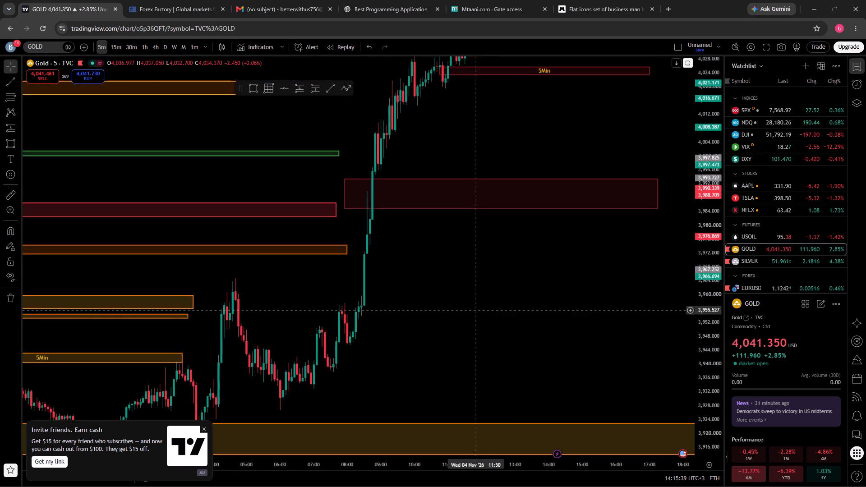
drag(470, 326, 453, 349)
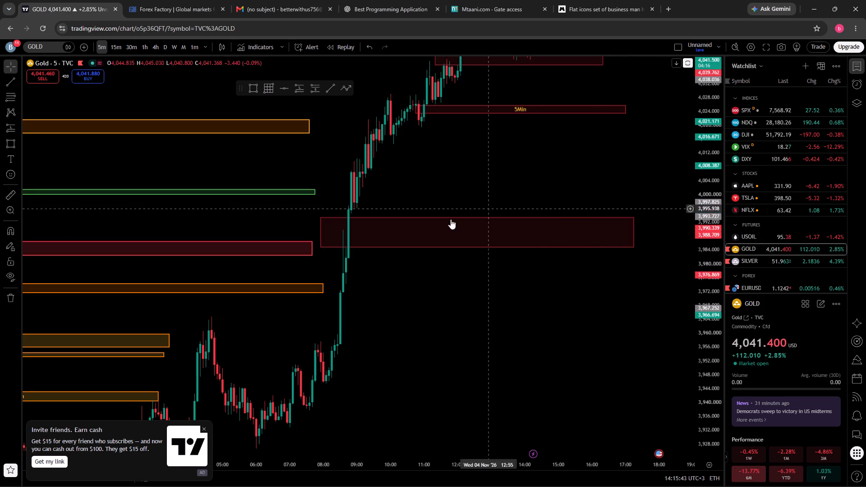
scroll(700, 271, up, 13)
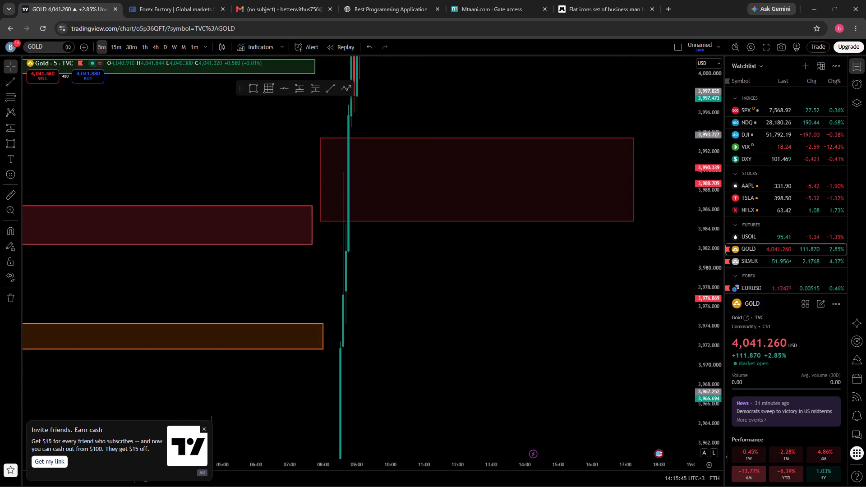
scroll(485, 331, up, 5)
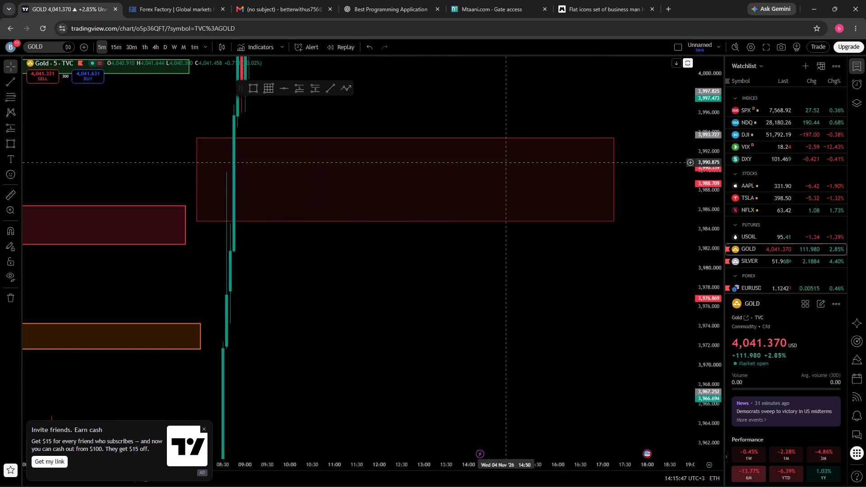
drag(612, 181, 658, 184)
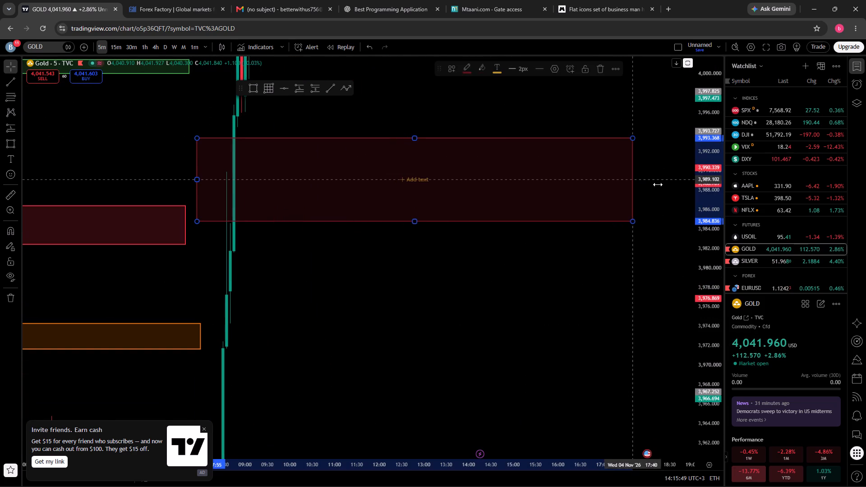
drag(658, 184, 679, 187)
Adjust the lowest dark red zone's upper edge to about 3,994.5 and its lower edge to about 3,984.6.
drag(438, 138, 440, 127)
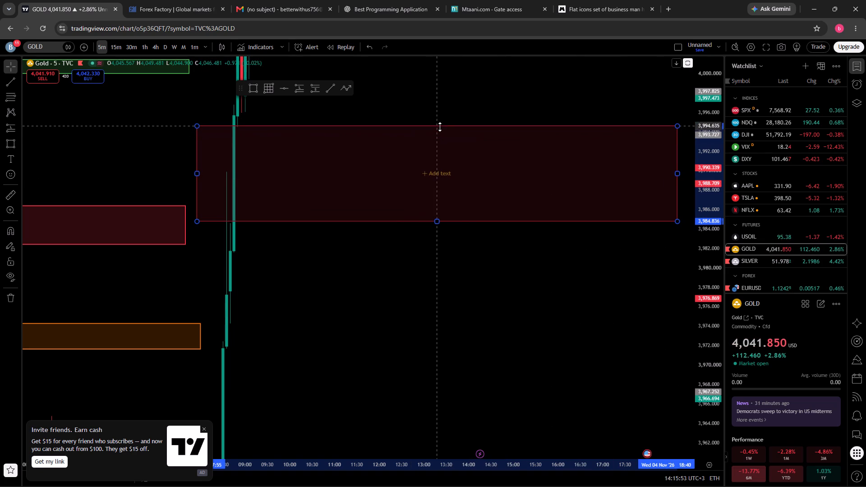
drag(440, 127, 439, 127)
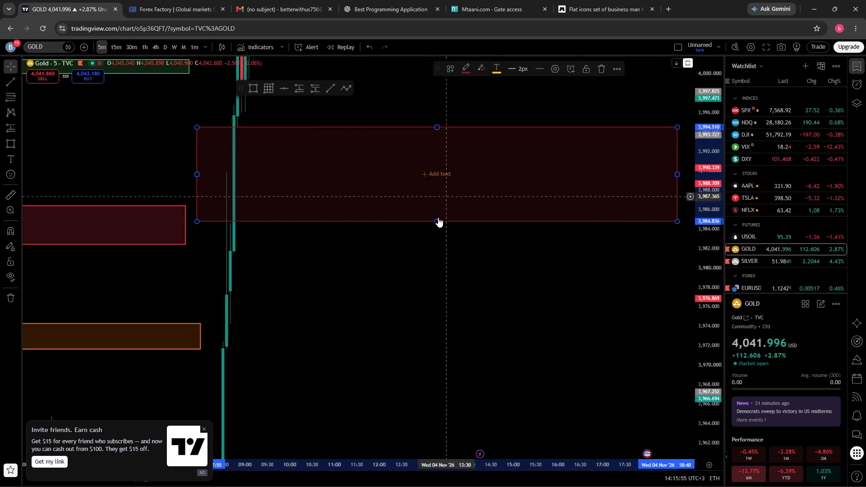
click(439, 222)
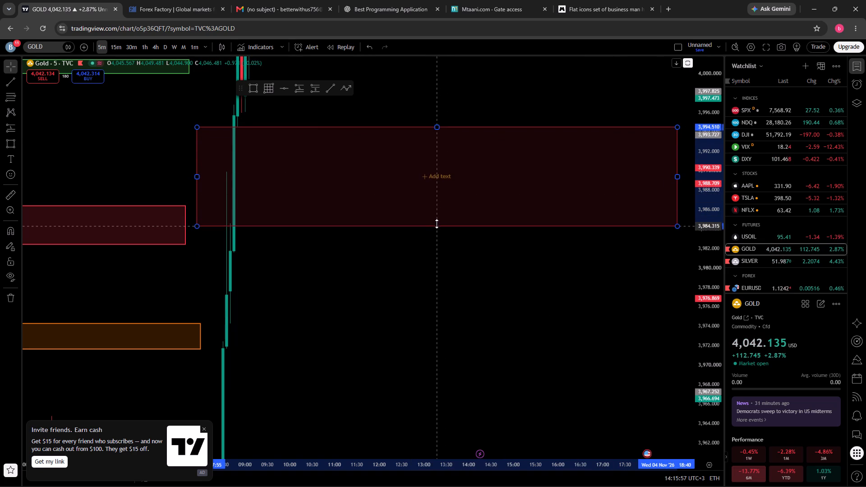
drag(480, 265, 479, 256)
Label the lowest dark red zone "5Min".
click(439, 175)
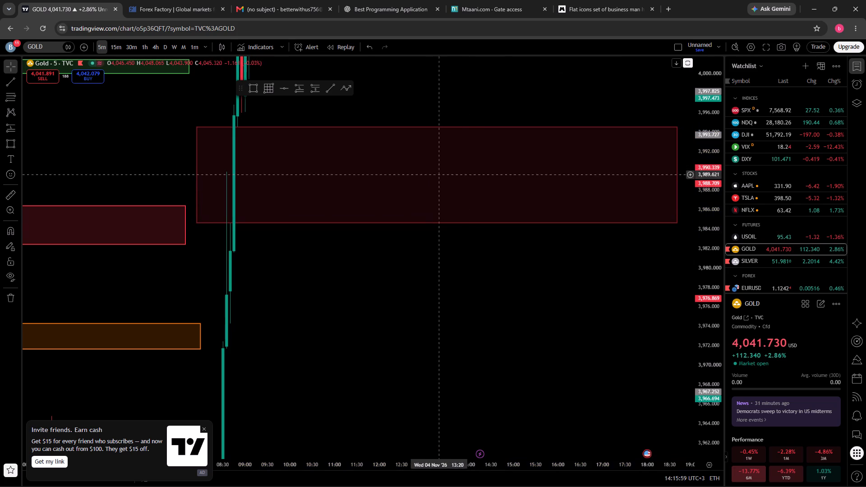
click(435, 223)
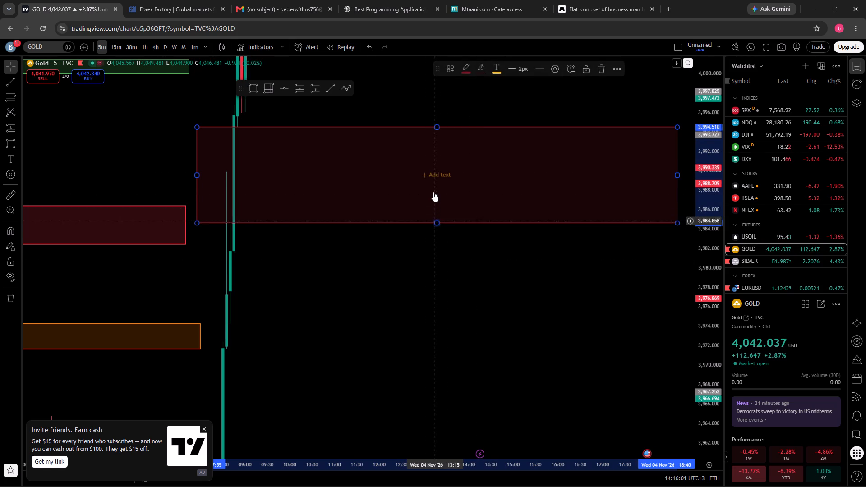
click(431, 176)
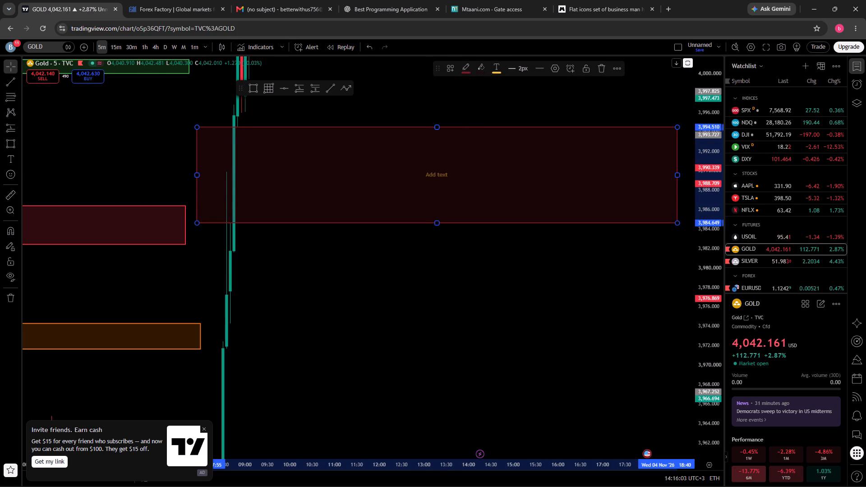
key(m)
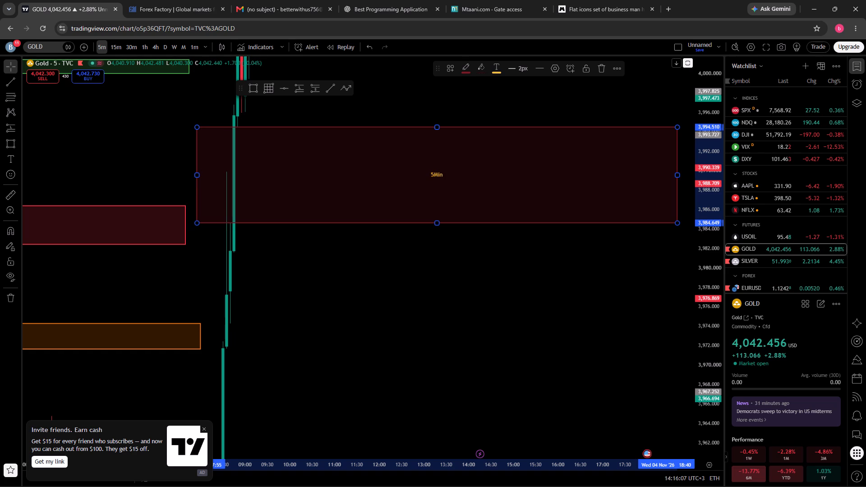
click(370, 360)
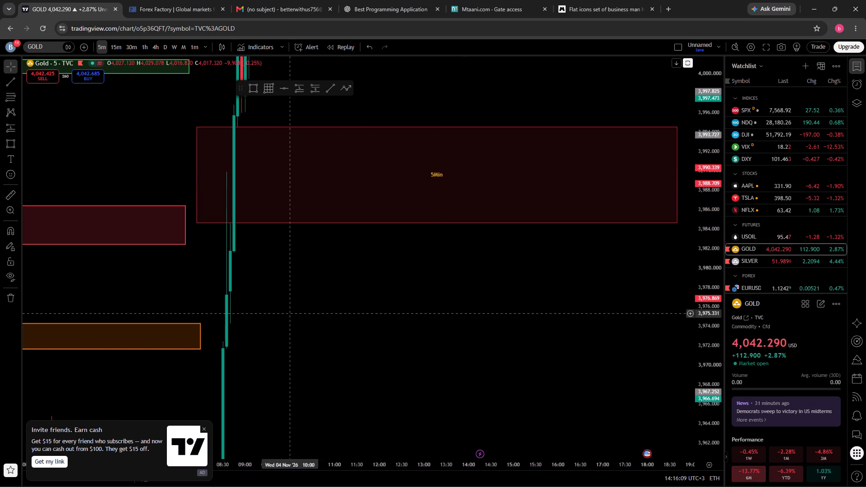
Draw a rectangle zone below the lowest 5Min zone, from about 08:15 to 19:00 on 4 November, between about 3,974.0 and 3,970.7.
click(251, 87)
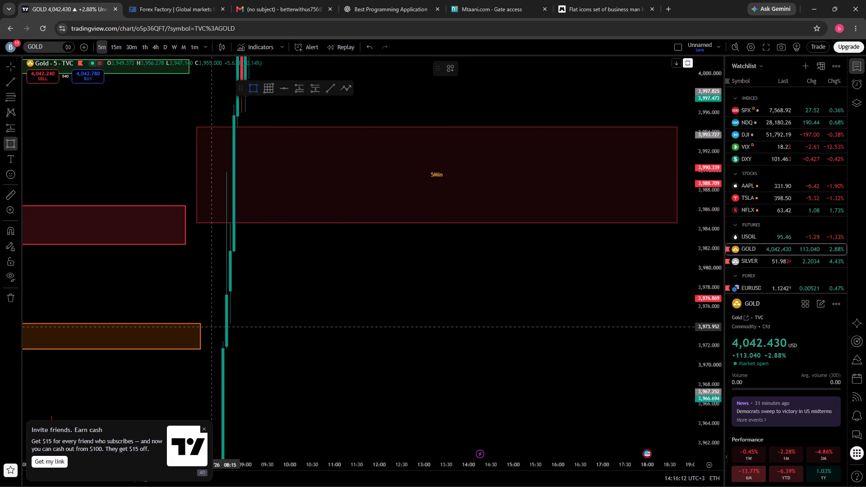
drag(212, 327, 664, 359)
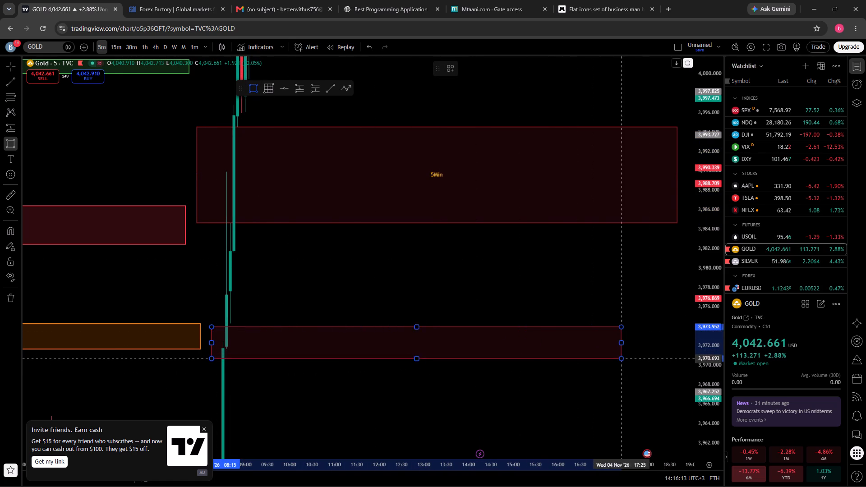
drag(664, 359, 690, 359)
click(690, 359)
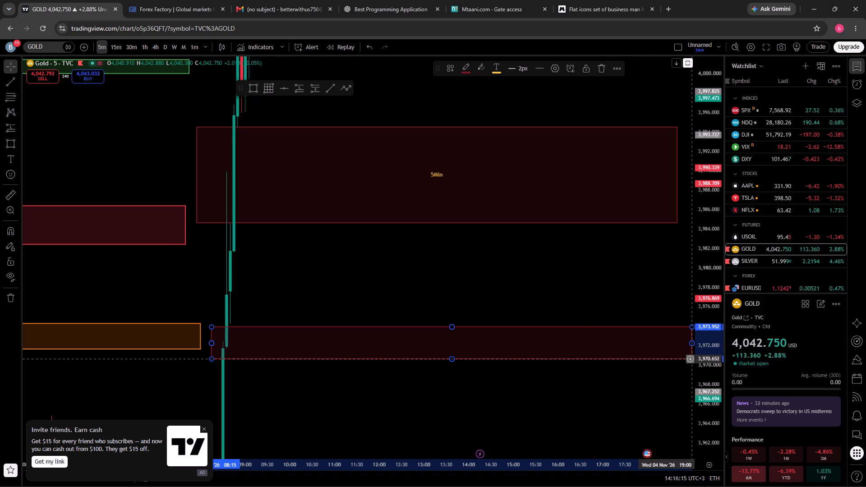
Change the new zone's border and fill colours to bright red.
click(469, 71)
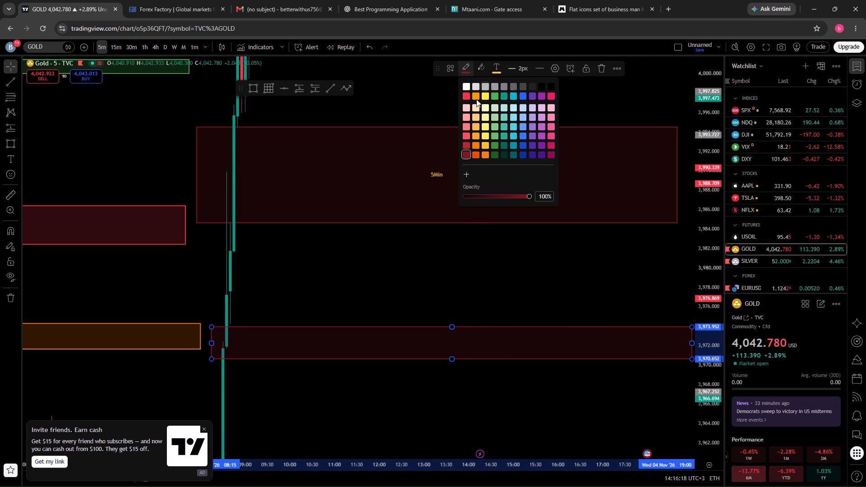
click(466, 96)
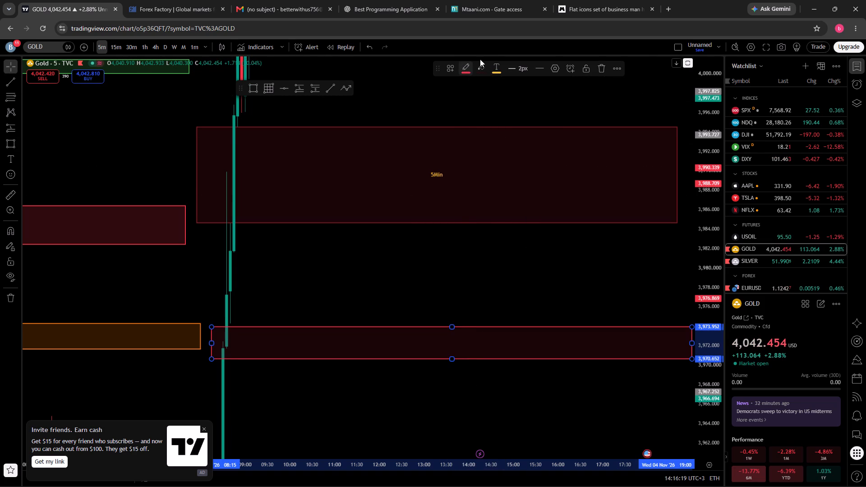
click(484, 65)
click(481, 96)
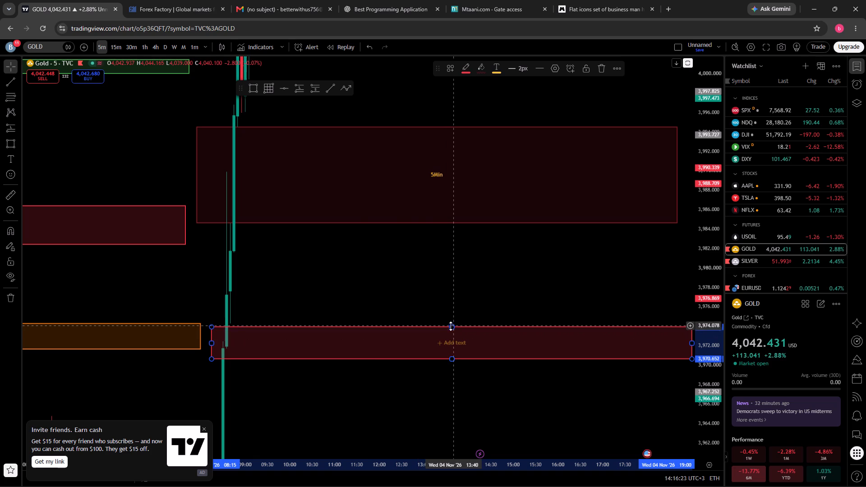
Adjust the bright red zone's upper edge to about 3,974.2 and its lower edge to about 3,972.5.
drag(453, 329, 451, 325)
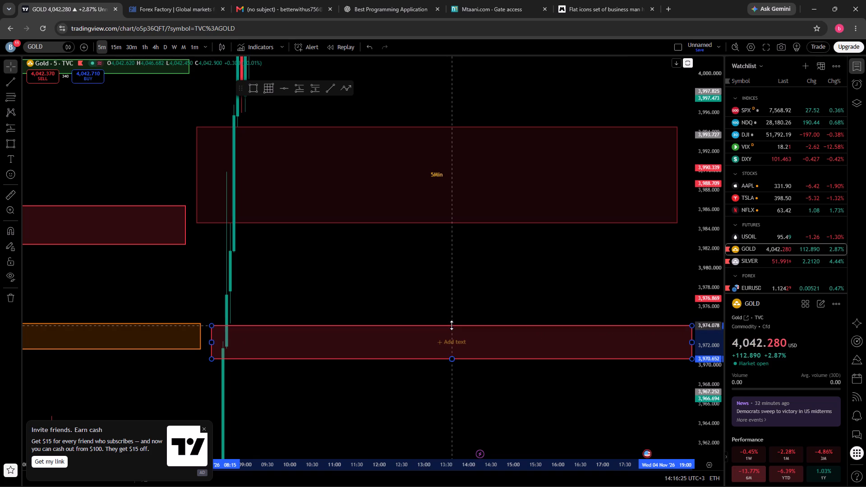
drag(451, 325, 451, 324)
drag(452, 359, 452, 342)
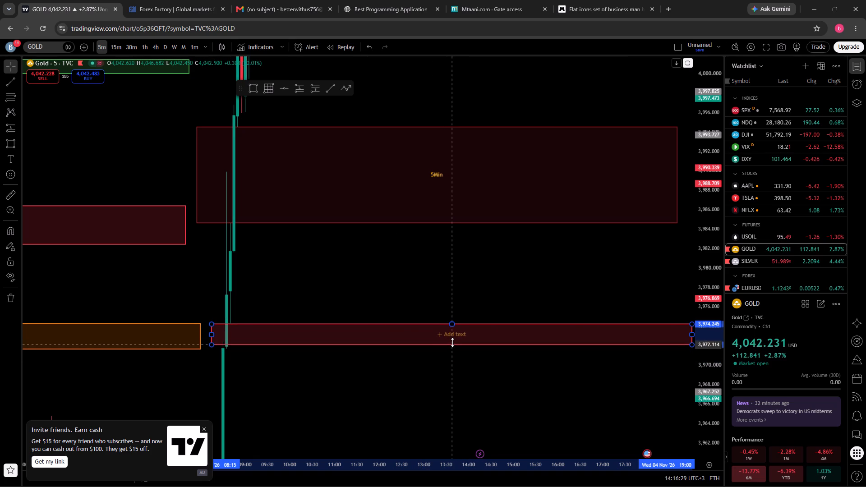
drag(452, 342, 453, 341)
click(453, 341)
click(438, 369)
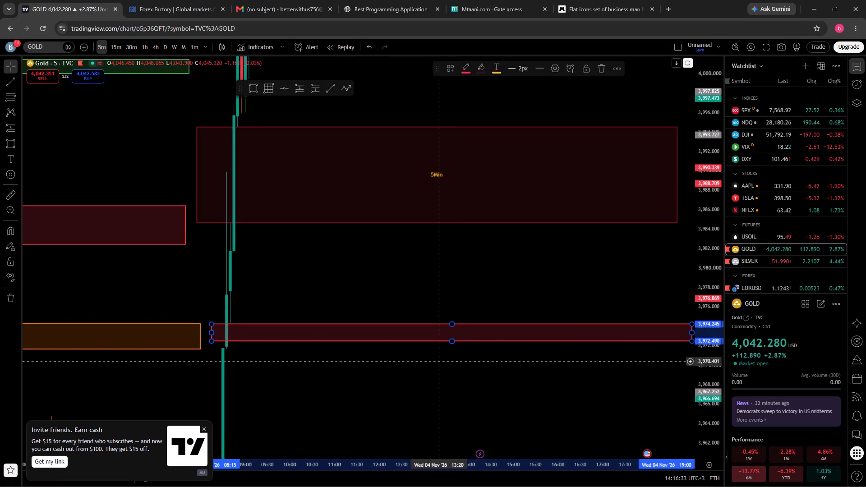
Draw another red zone just beneath it, from about 08:10 to 18:50 on 4 November, between about 3,971.1 and 3,959.5.
scroll(704, 301, down, 10)
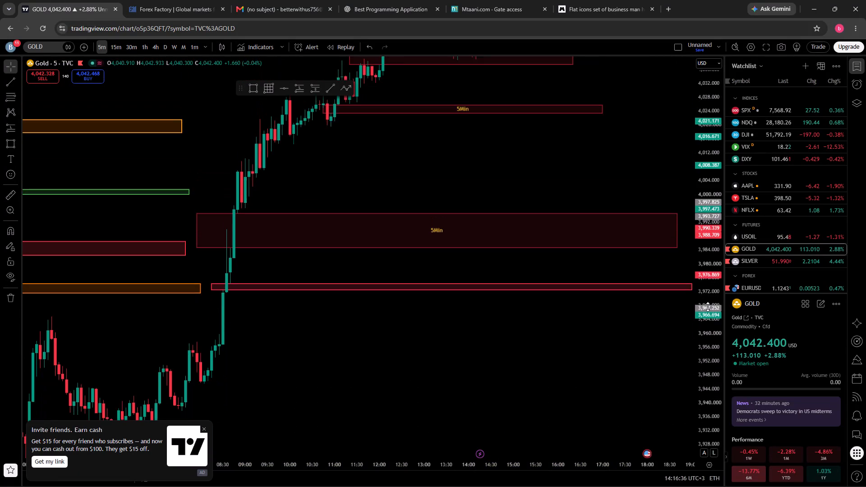
scroll(708, 307, down, 1)
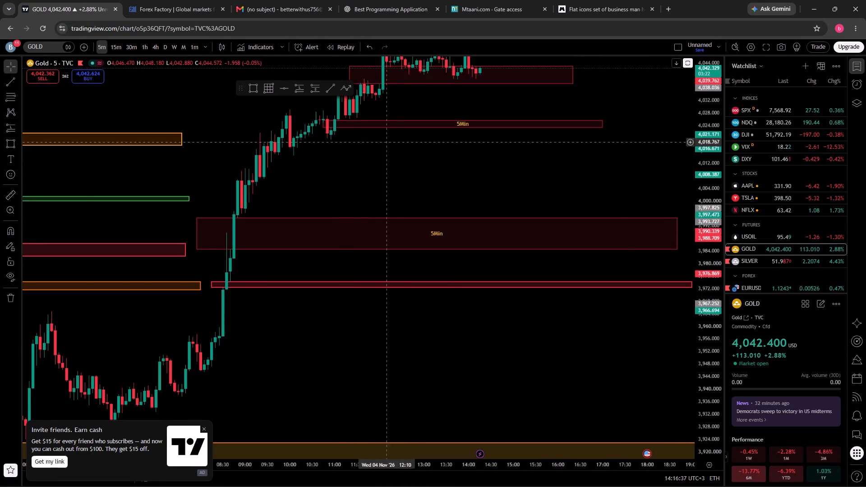
click(254, 88)
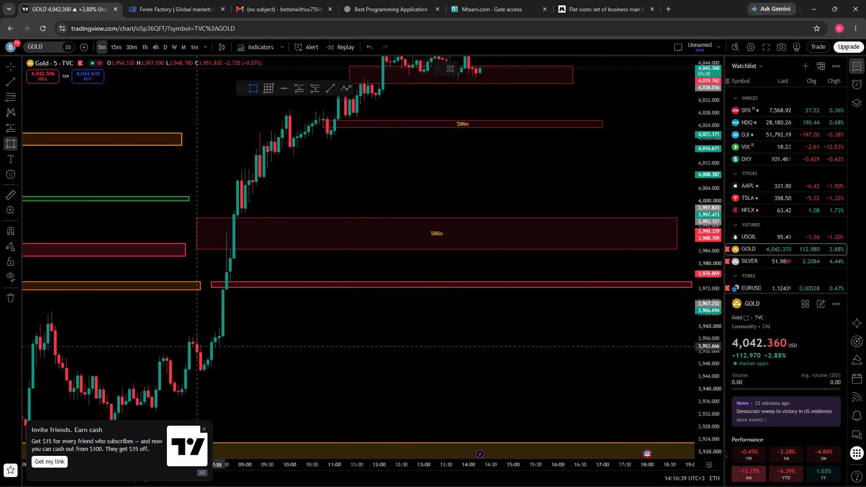
drag(207, 291, 558, 340)
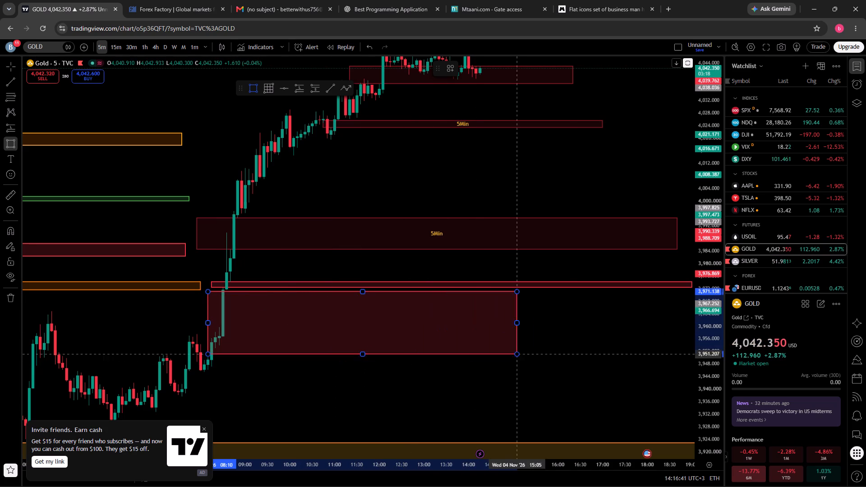
drag(558, 340, 622, 328)
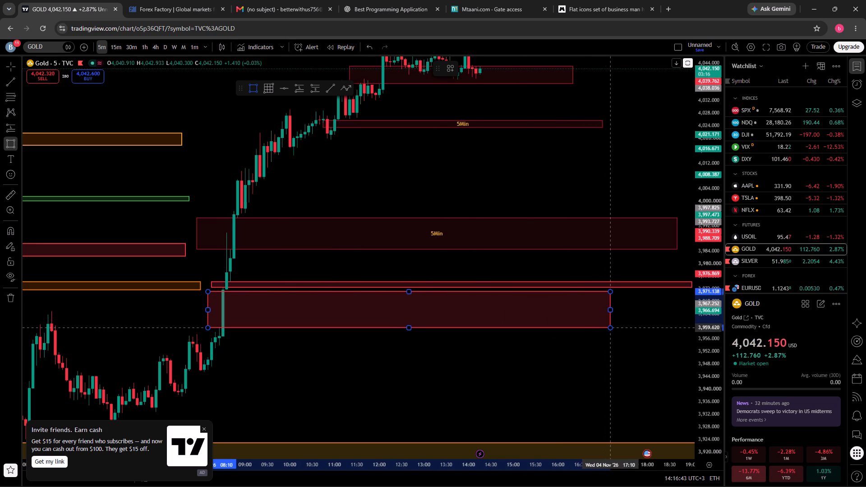
drag(622, 328, 683, 327)
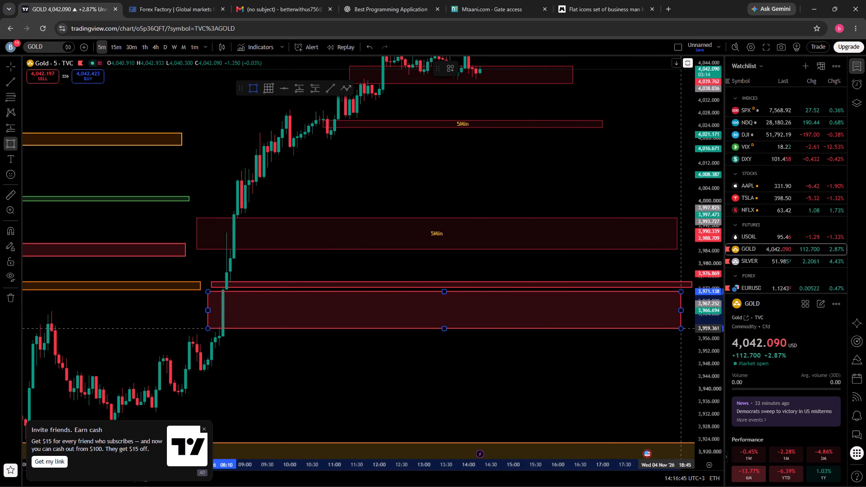
drag(683, 327, 684, 327)
click(684, 327)
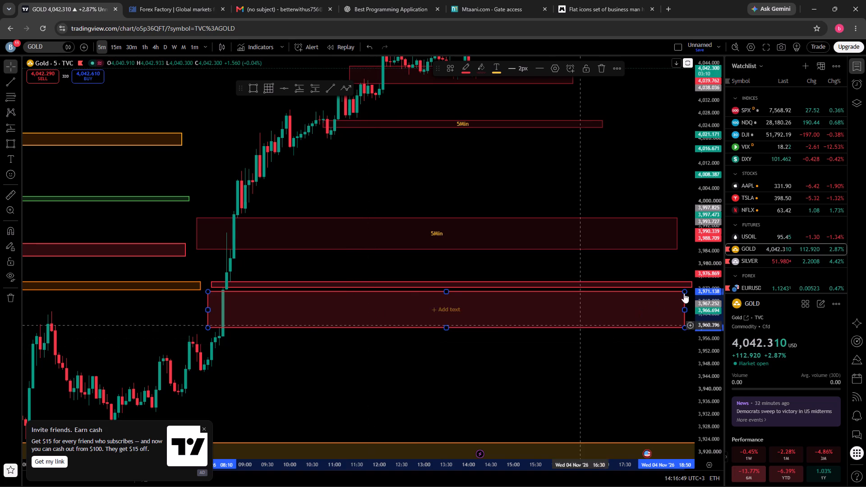
Adjust the lowest red zone's upper edge to about 3,971.7 and its lower edge to about 3,959.9.
scroll(710, 299, up, 15)
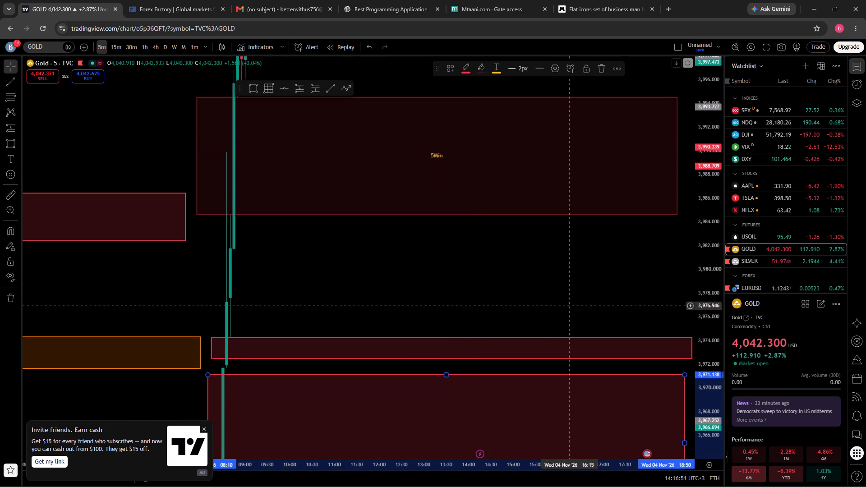
drag(448, 374, 447, 372)
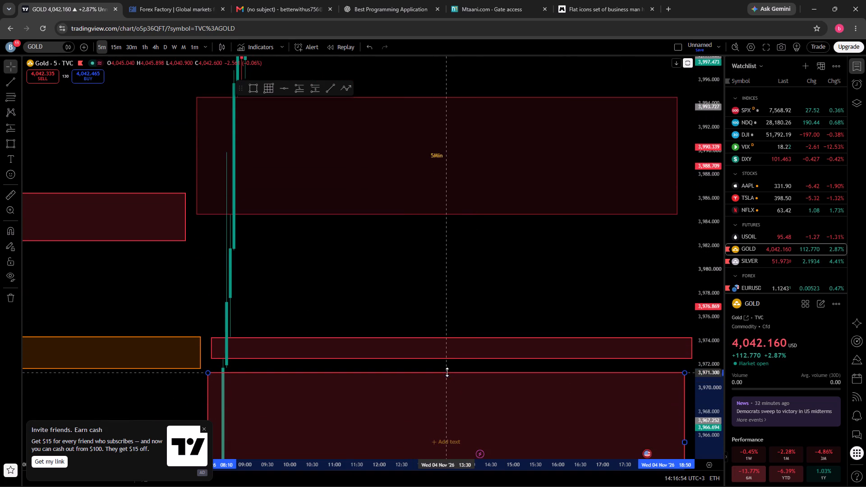
drag(447, 372, 448, 368)
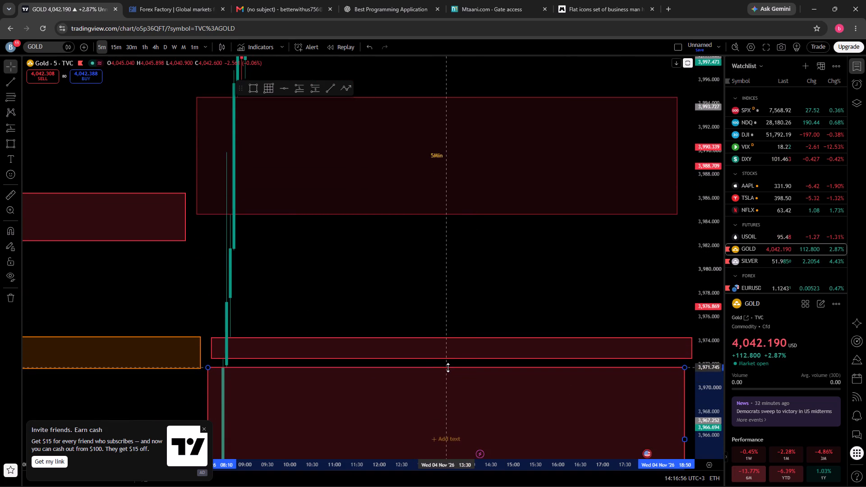
drag(448, 368, 448, 368)
click(485, 305)
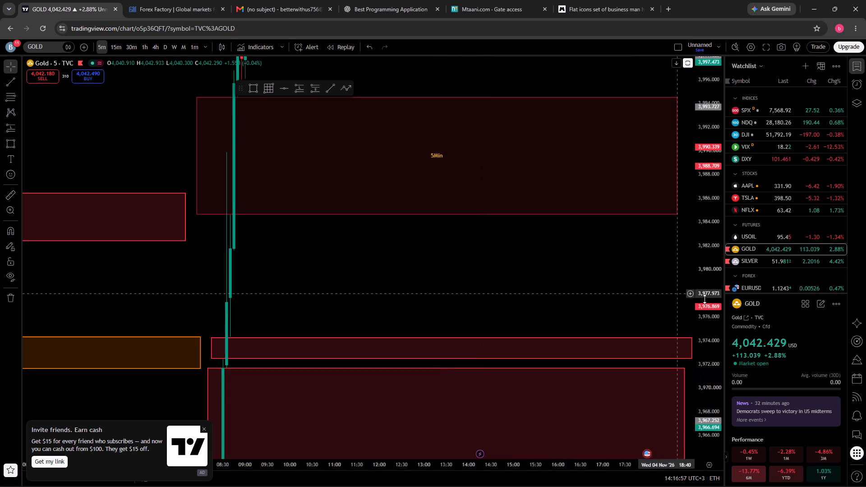
scroll(708, 300, down, 8)
drag(467, 420, 474, 361)
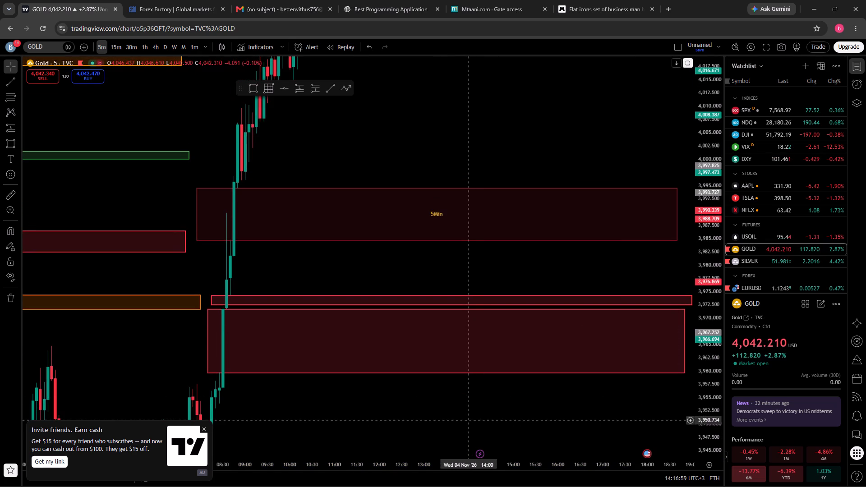
drag(474, 361, 477, 314)
click(461, 303)
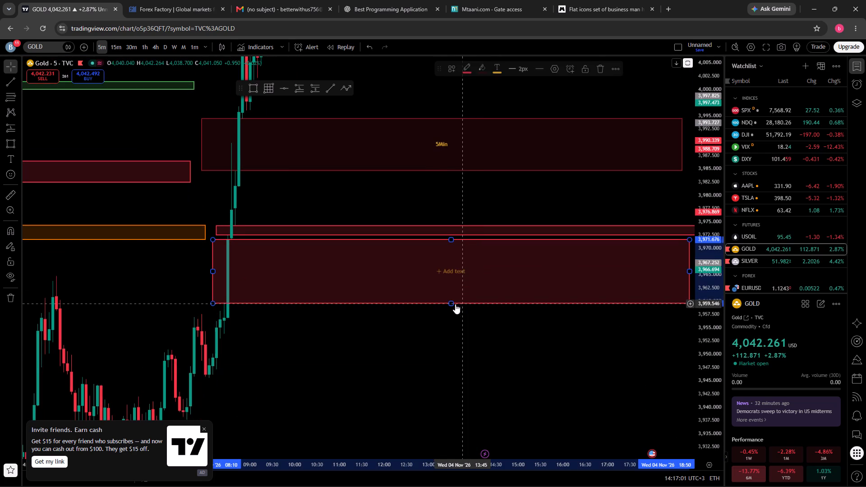
click(452, 303)
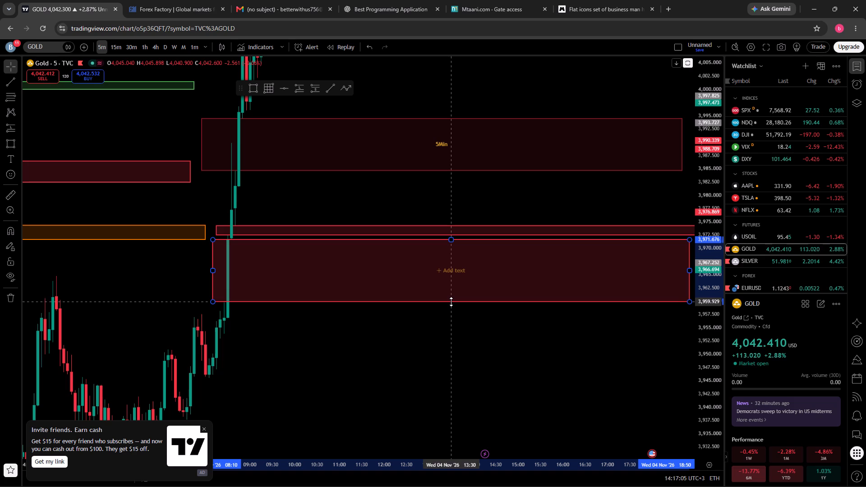
click(452, 345)
Label the tall red zone between about 3,971.7 and 3,959.9 "5Min".
click(450, 277)
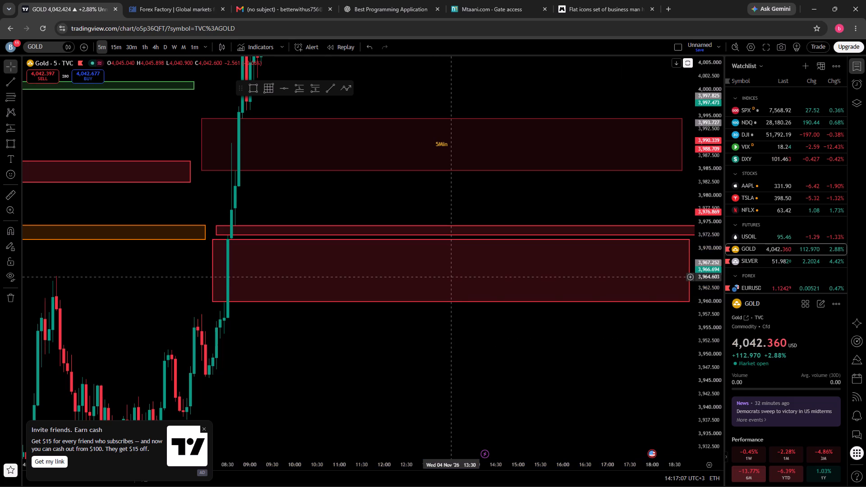
click(456, 300)
click(448, 268)
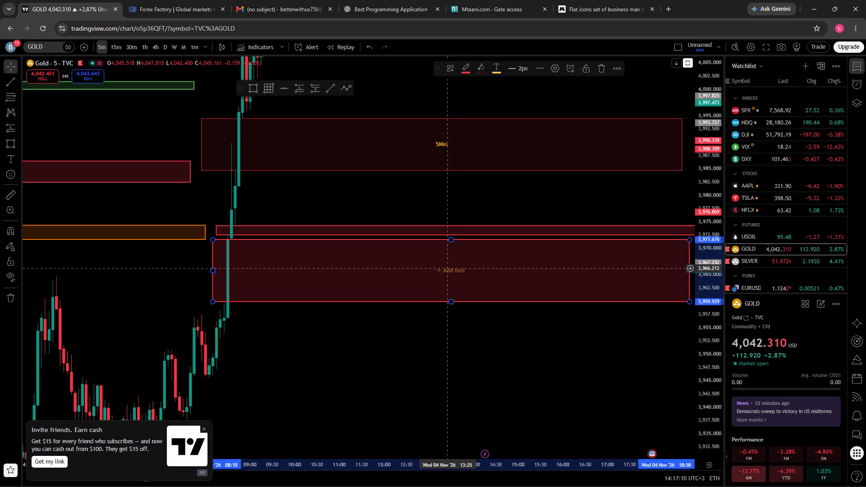
key(5)
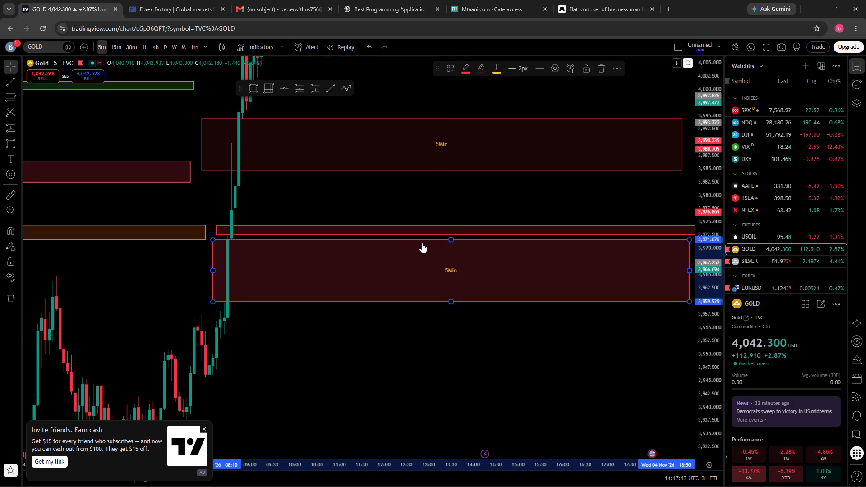
Label the narrow red zone just above it "5Min".
click(428, 235)
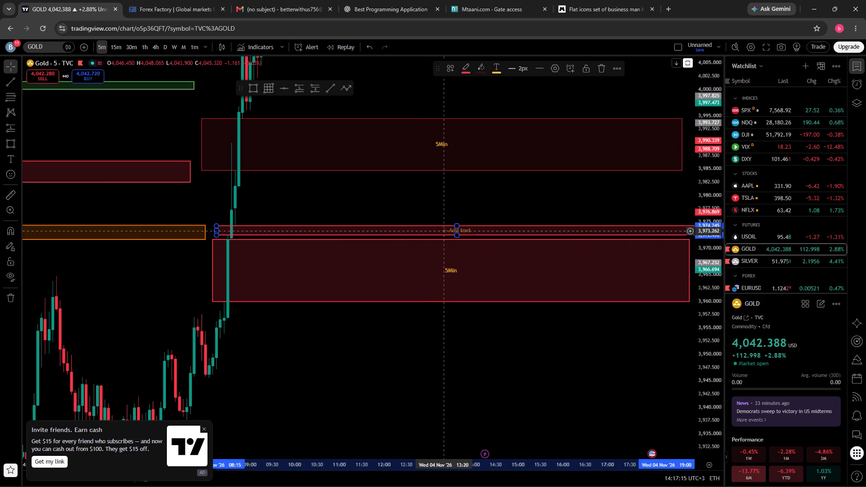
click(444, 230)
key(5)
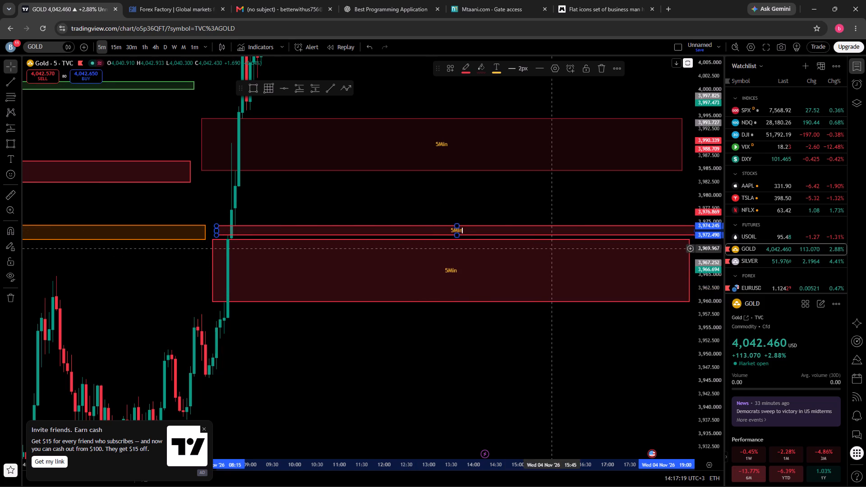
click(436, 380)
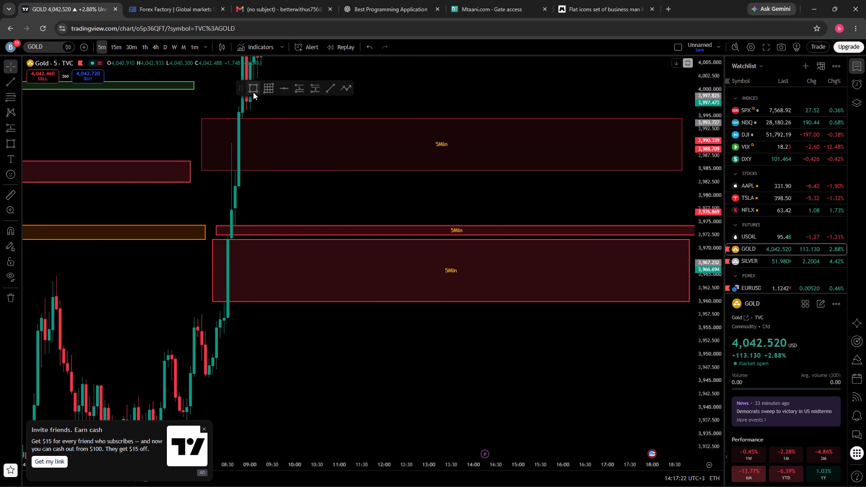
Draw a red zone beneath the labelled ones, from about 08:10 to 18:50 on 4 November, between about 3,953.1 and 3,950.0.
click(253, 88)
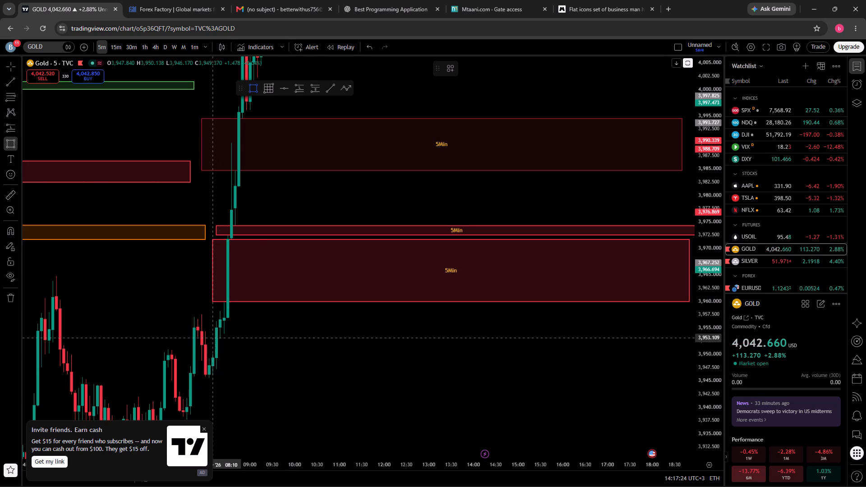
drag(212, 338, 672, 353)
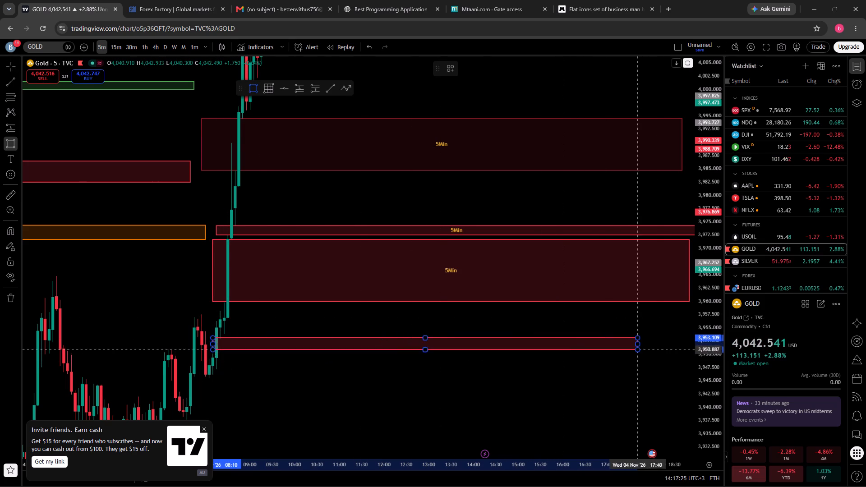
drag(672, 353, 690, 354)
click(690, 354)
Extend the start of the lowest red zone back to about 08:00 on 4 November.
scroll(557, 389, up, 5)
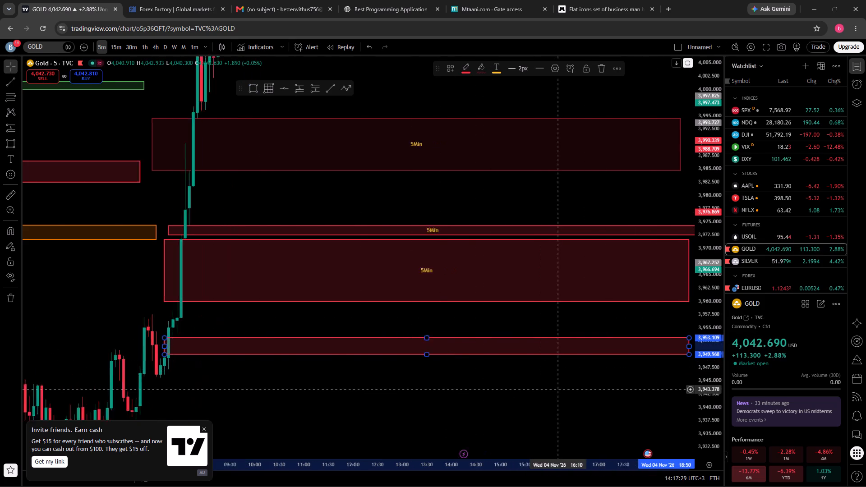
drag(152, 378, 489, 402)
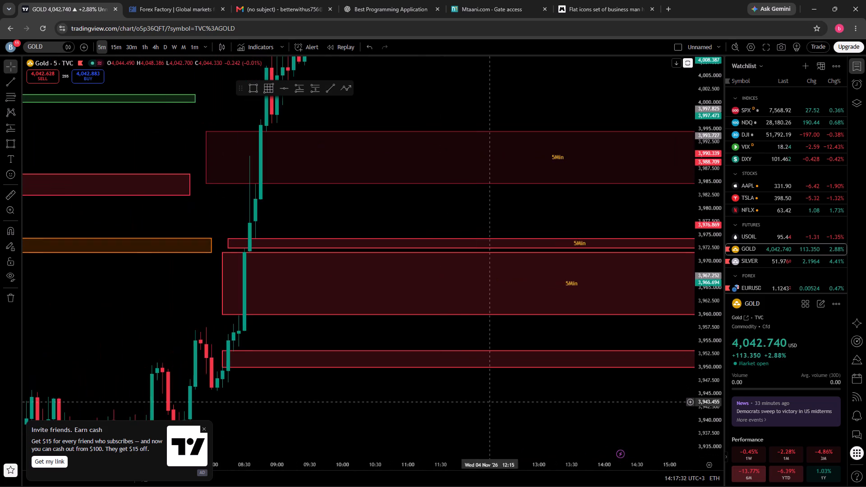
click(446, 350)
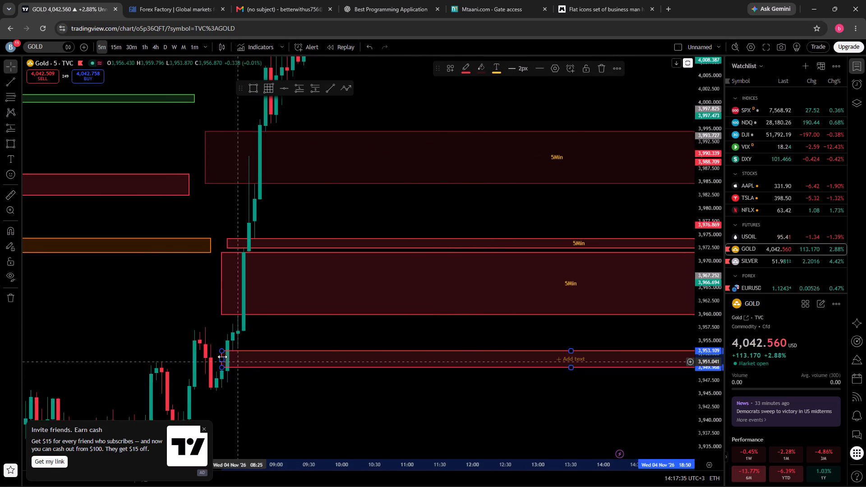
drag(222, 357, 213, 358)
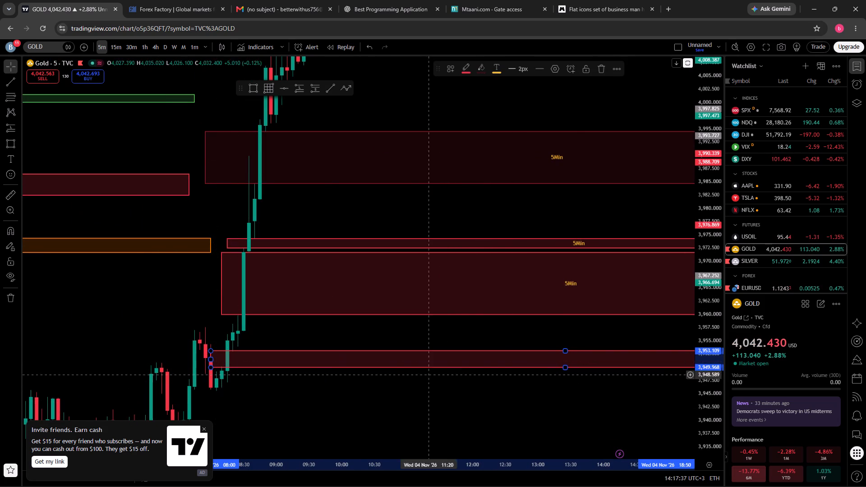
Fine-tune the lowest red zone's upper edge to about 3,953.0 and its lower edge to about 3,950.1.
click(567, 366)
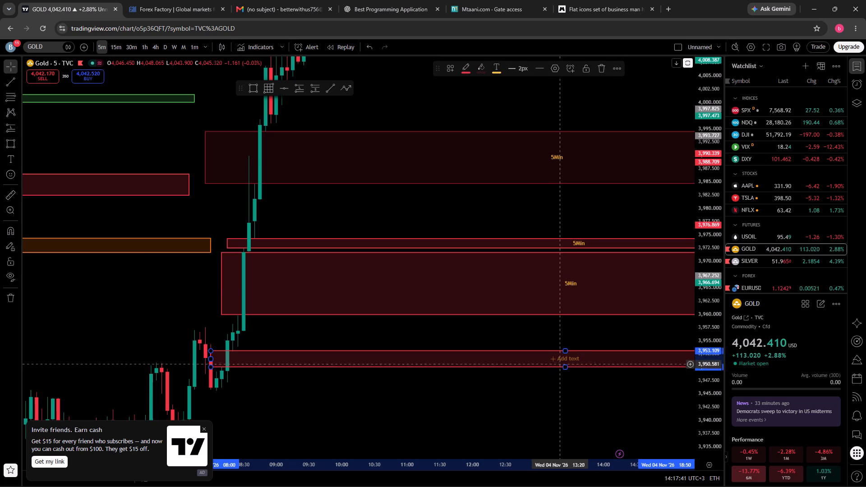
scroll(715, 353, up, 8)
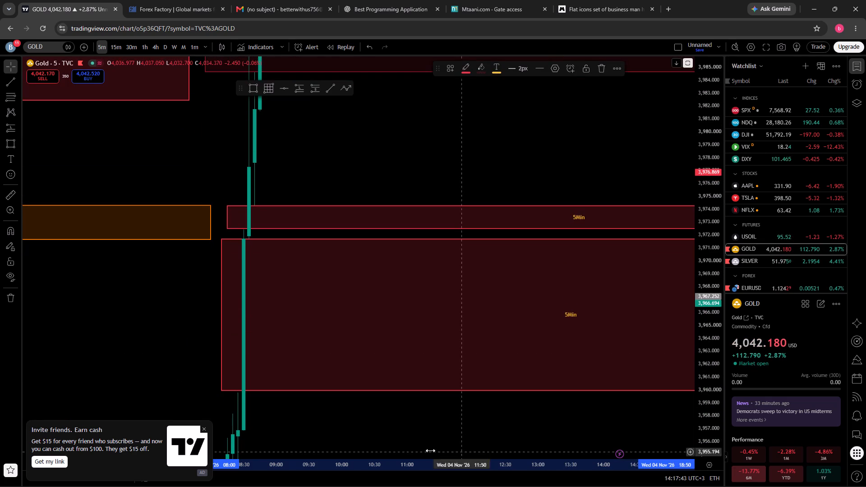
drag(426, 435, 486, 239)
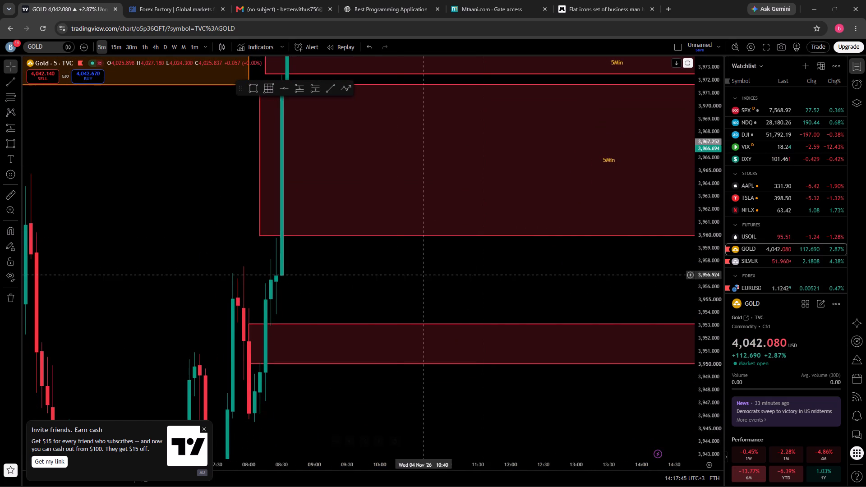
click(387, 323)
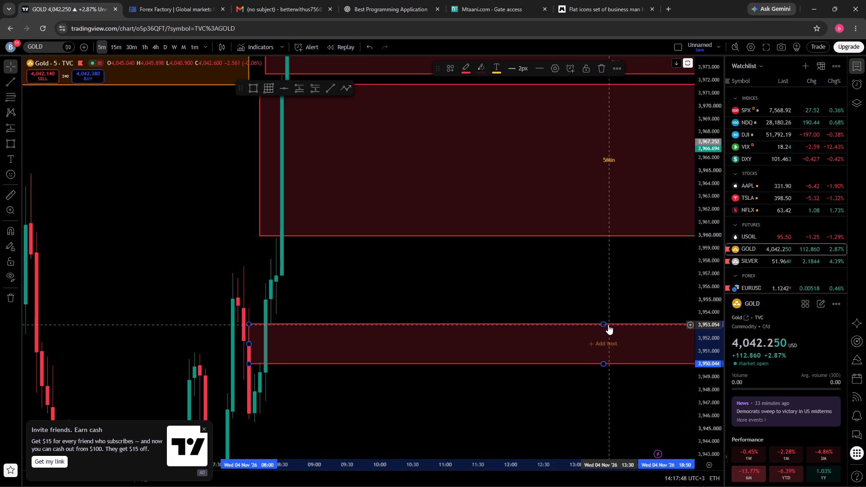
click(605, 322)
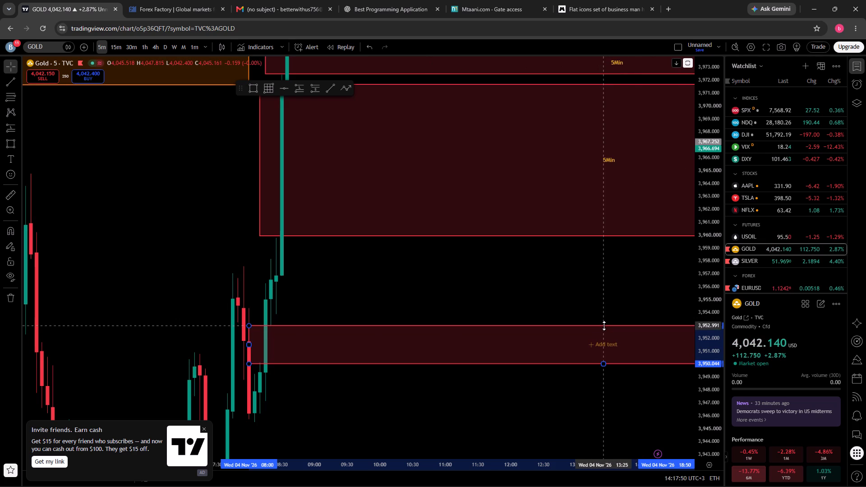
click(606, 365)
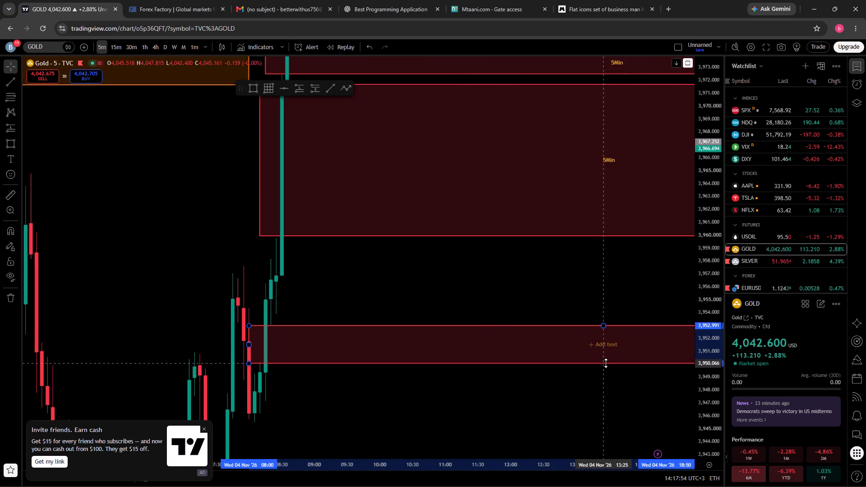
click(602, 388)
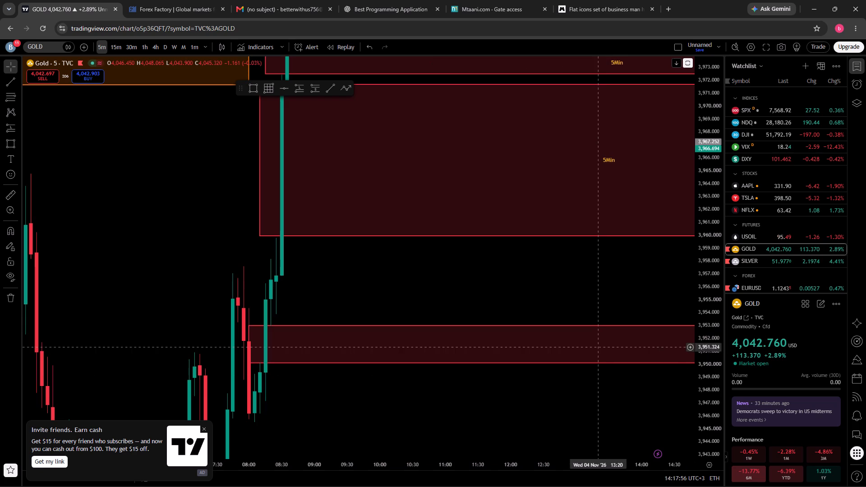
Label the red zone between about 3,953.0 and 3,950.1 "5Min".
click(599, 363)
click(599, 343)
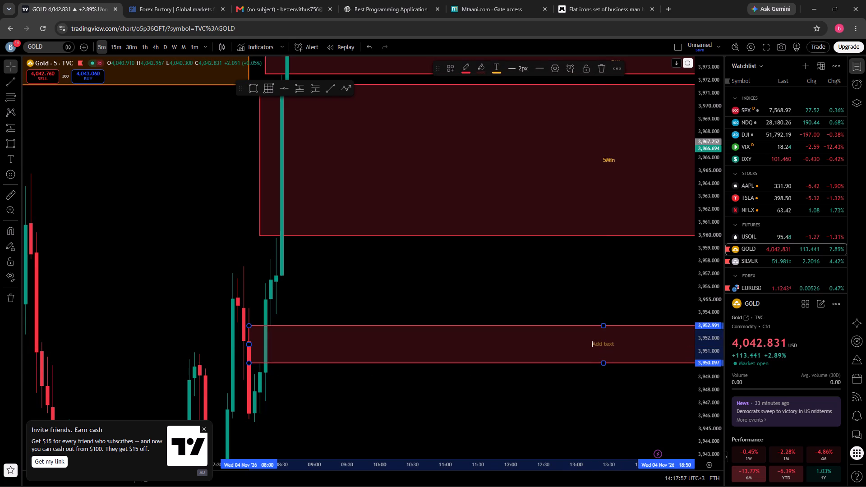
key(5)
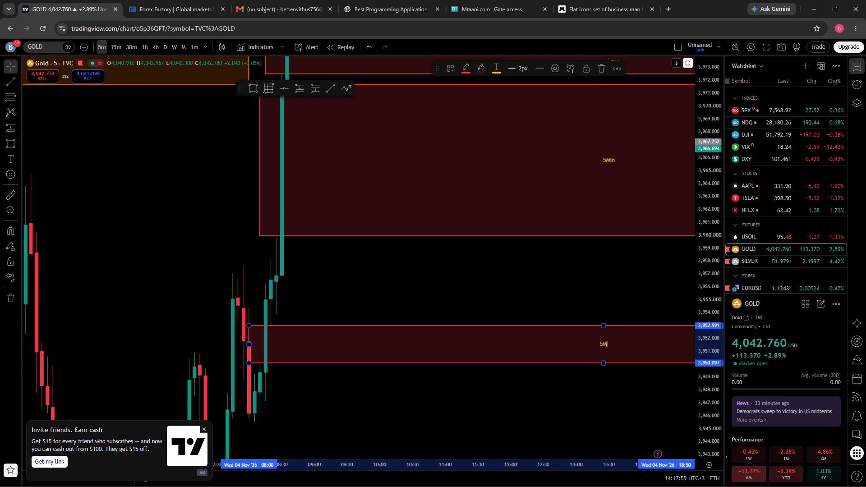
click(435, 388)
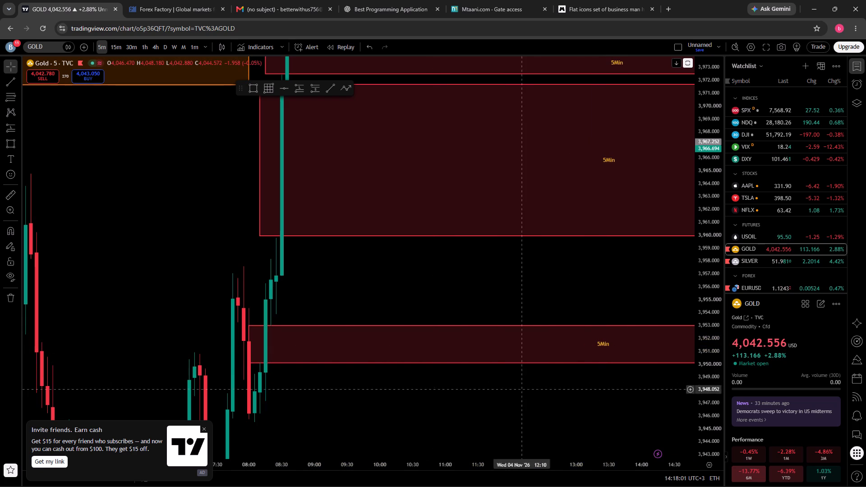
Draw another red zone beneath it, from about 07:25 to 14:20 on 4 November, between about 3,945.4 and 3,941.3.
scroll(719, 313, down, 7)
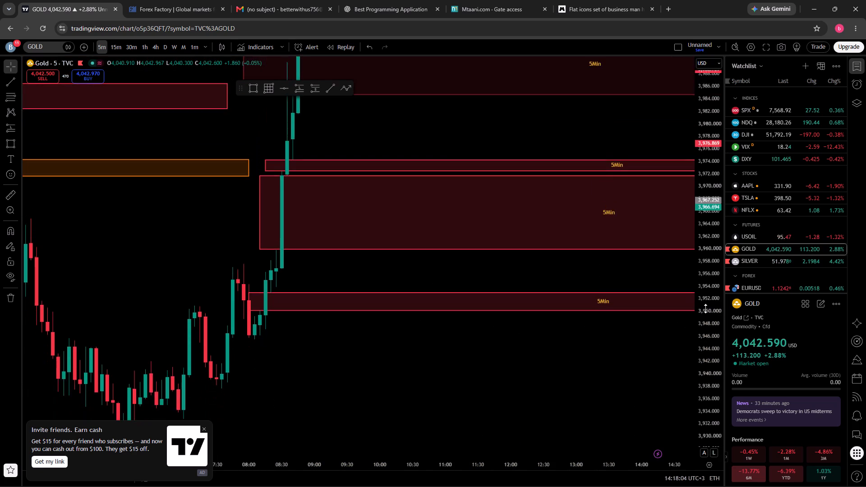
scroll(705, 308, down, 2)
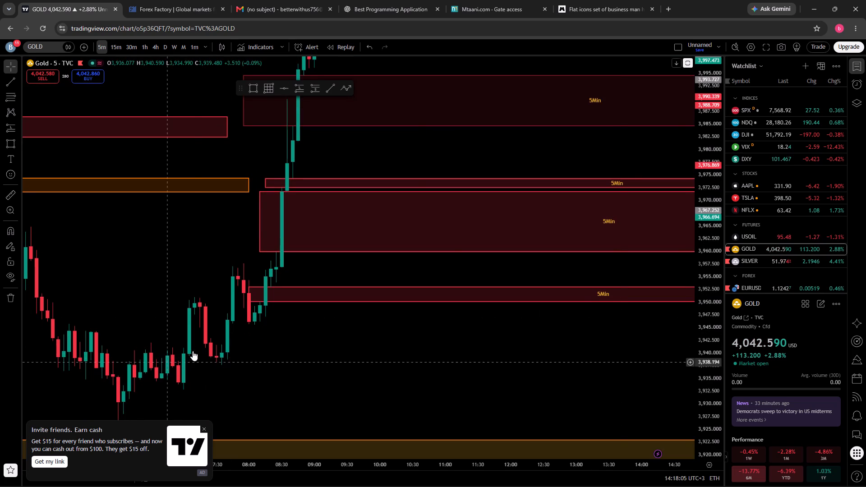
click(254, 87)
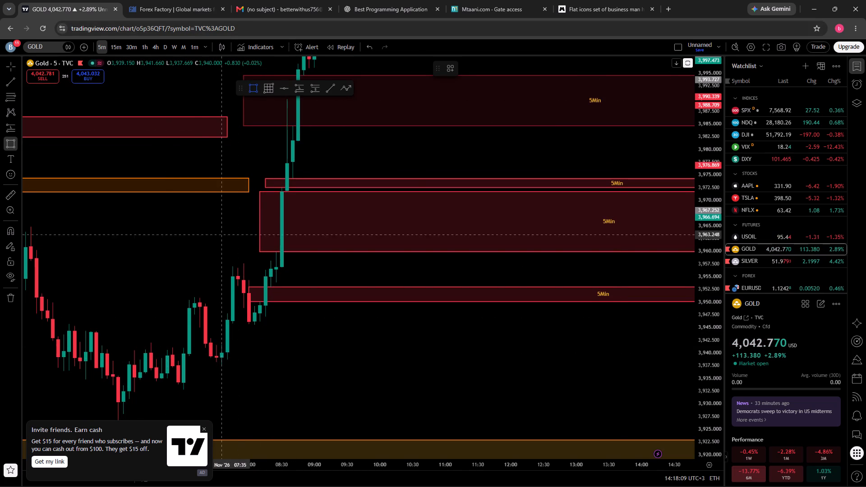
drag(212, 326, 489, 355)
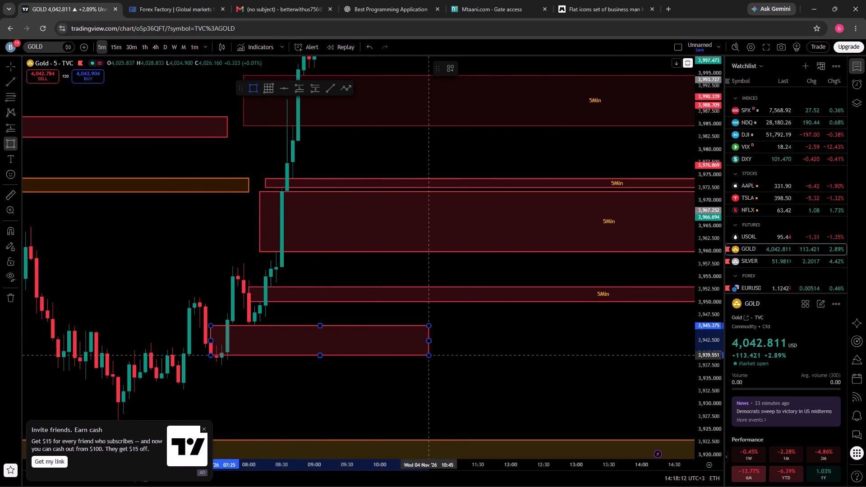
drag(489, 355, 637, 346)
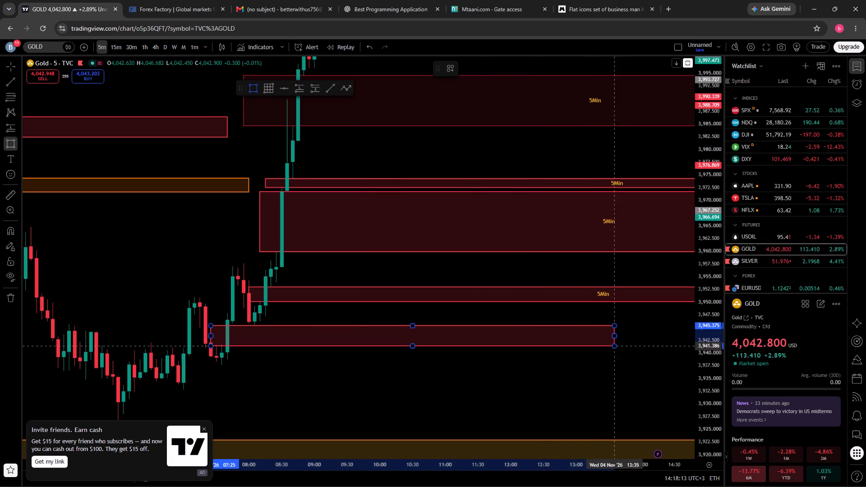
drag(637, 346, 645, 346)
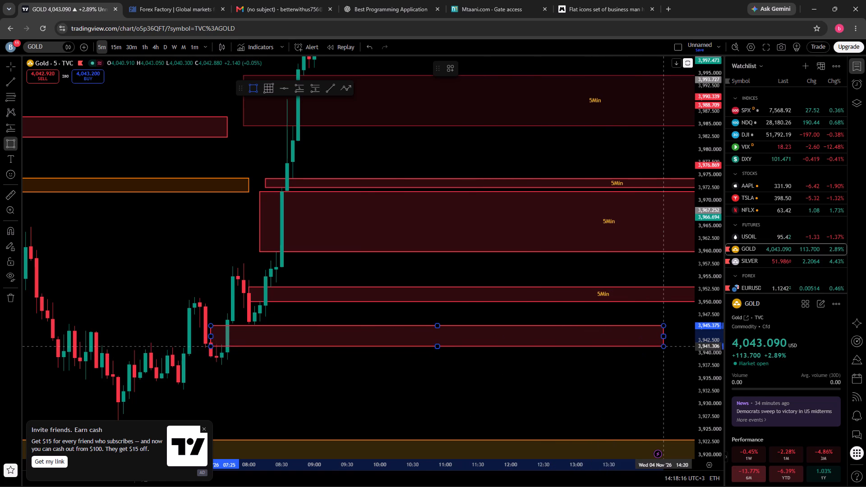
click(665, 346)
Extend the end of the new lowest red zone to about 18:55 on 4 November.
drag(643, 374, 359, 378)
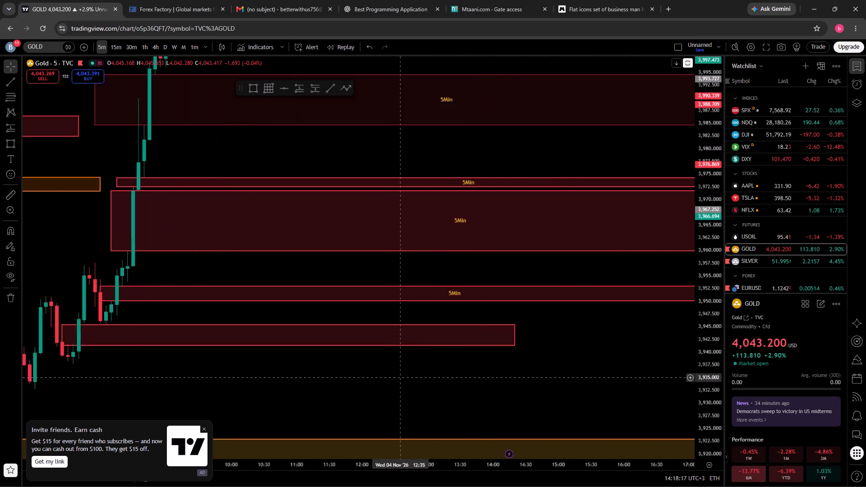
drag(359, 378, 224, 378)
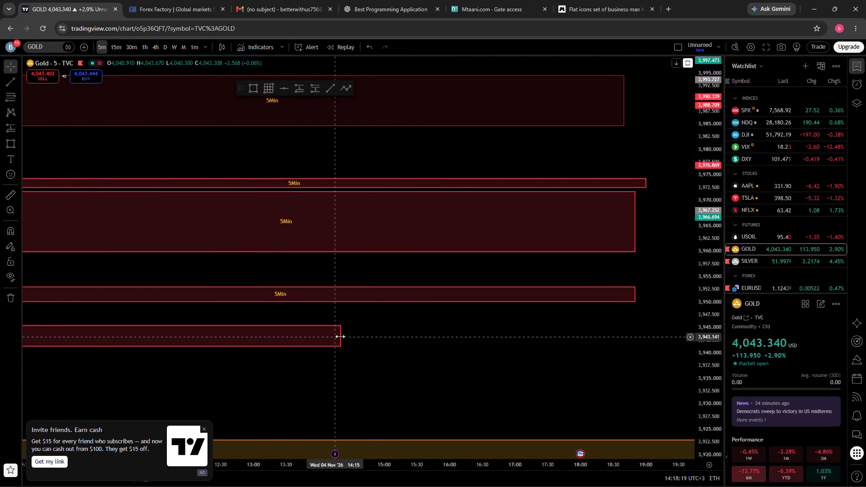
drag(341, 338, 660, 326)
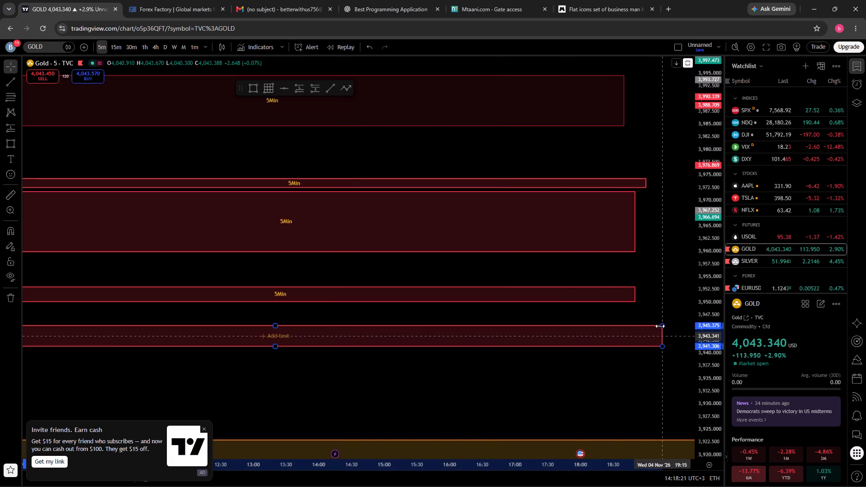
drag(660, 326, 641, 330)
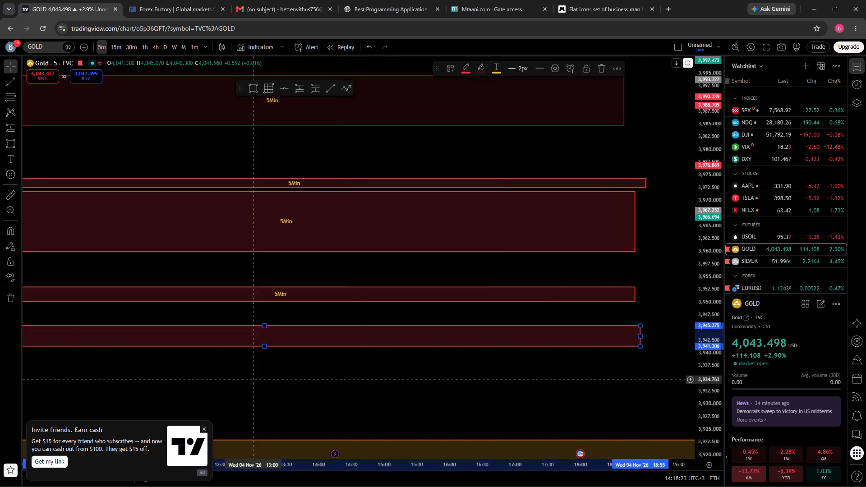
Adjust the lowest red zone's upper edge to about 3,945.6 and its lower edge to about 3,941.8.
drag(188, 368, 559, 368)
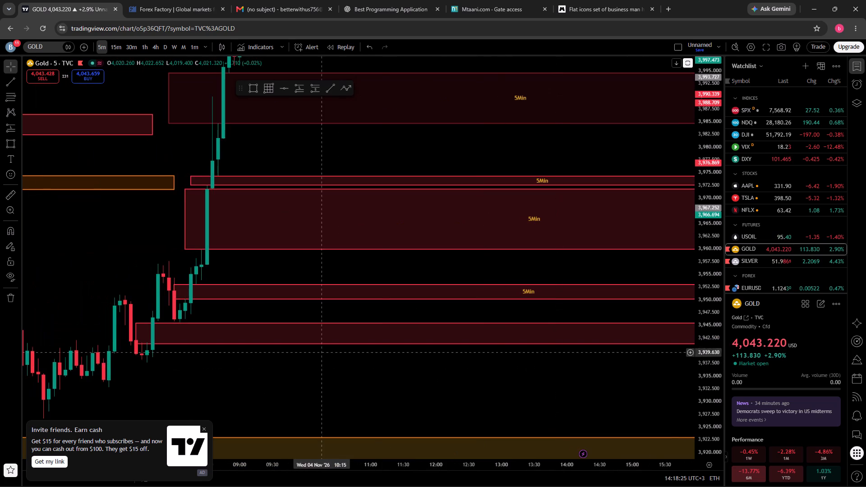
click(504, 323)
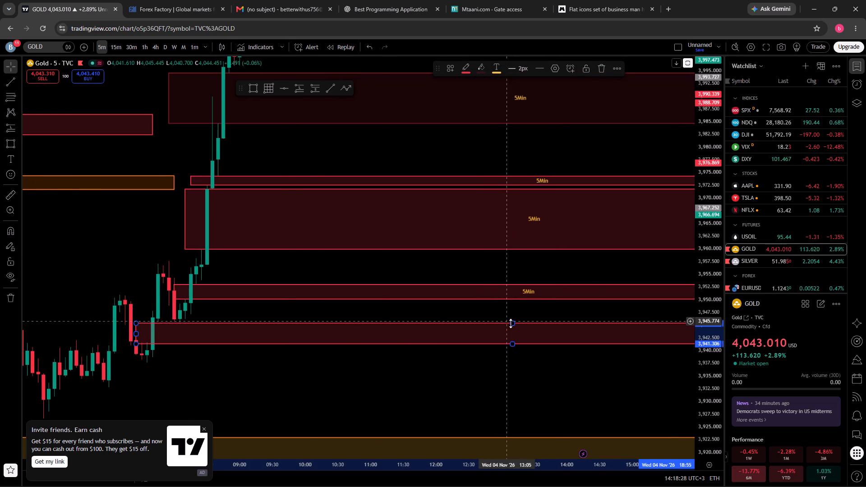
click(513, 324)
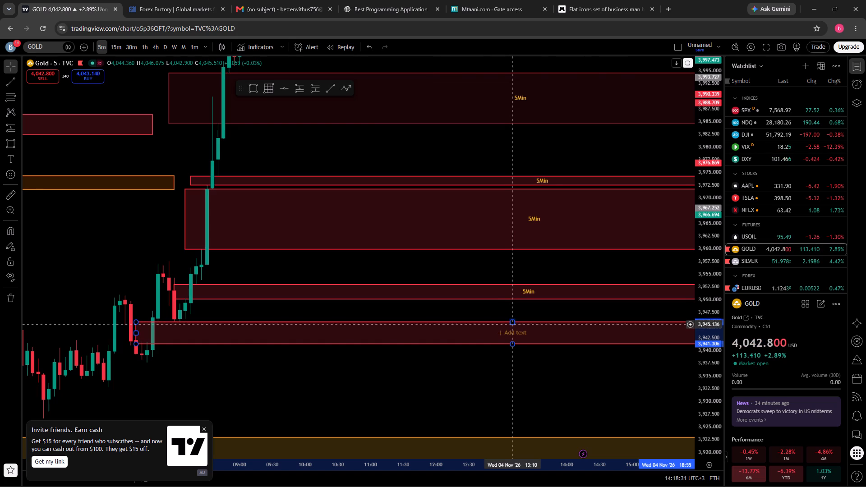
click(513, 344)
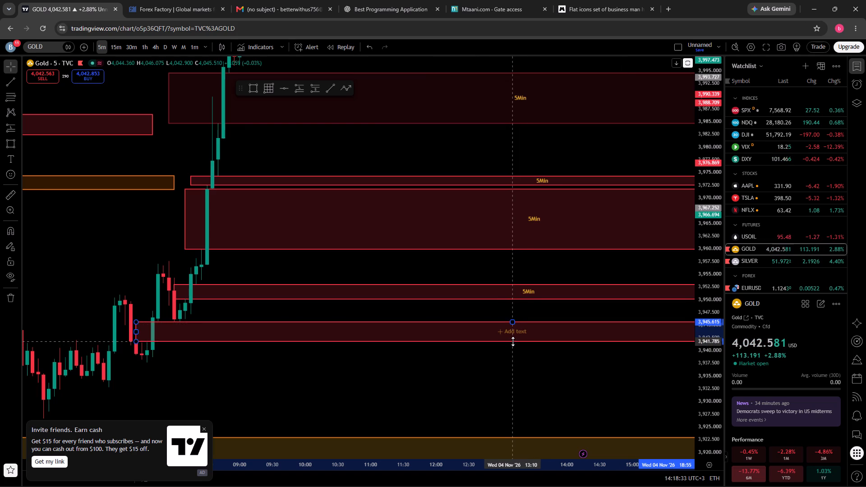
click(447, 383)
Move the lowest red zone's start back to about 07:20, with its edges at about 3,945.8 and 3,941.6.
drag(221, 373, 503, 381)
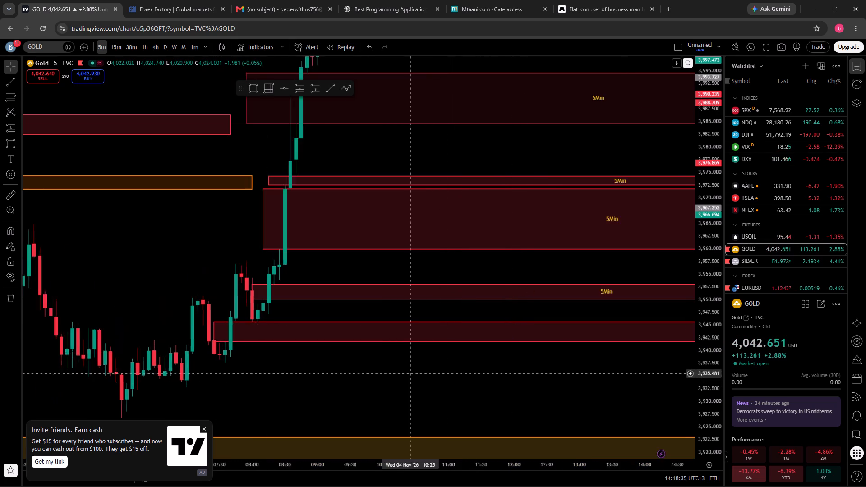
drag(503, 381, 604, 379)
scroll(709, 334, up, 5)
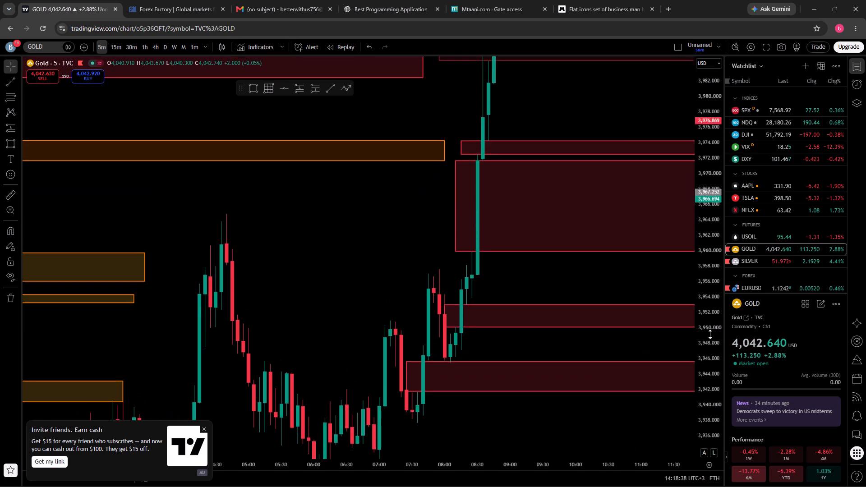
scroll(710, 334, up, 6)
drag(313, 357, 312, 190)
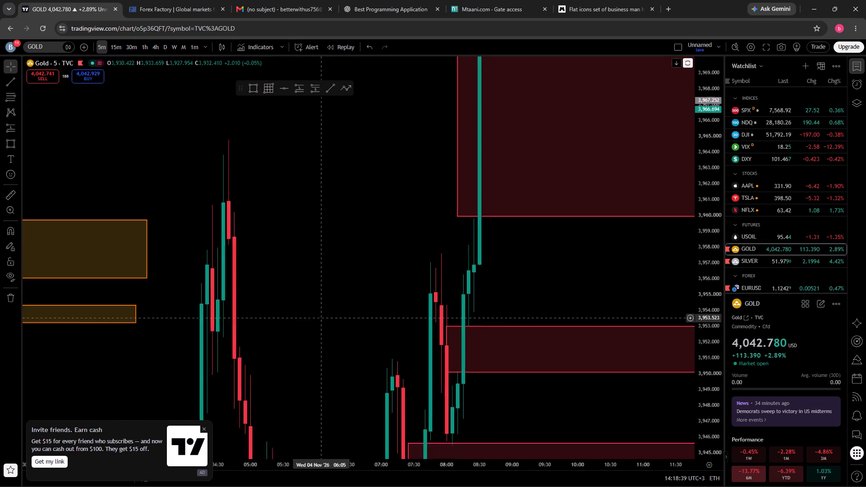
drag(312, 190, 284, 129)
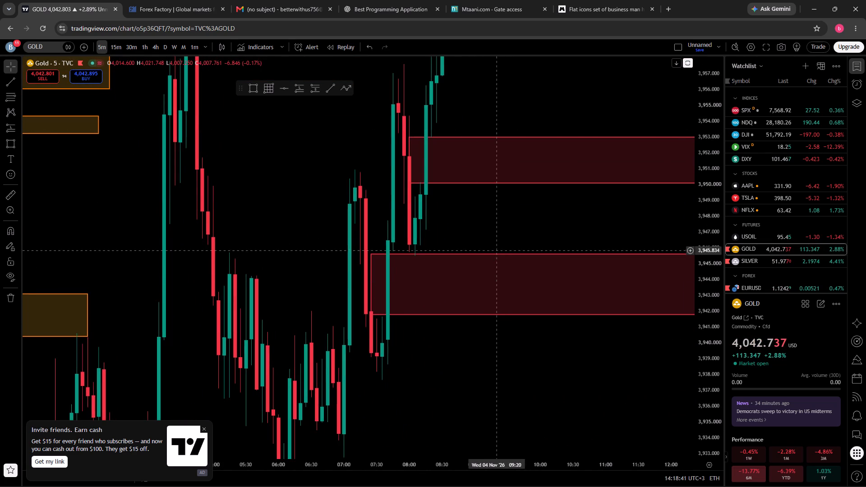
click(495, 254)
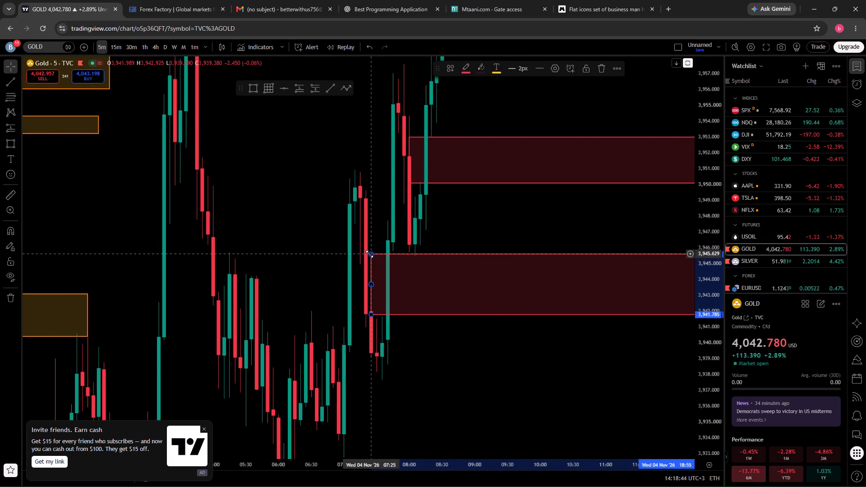
click(369, 254)
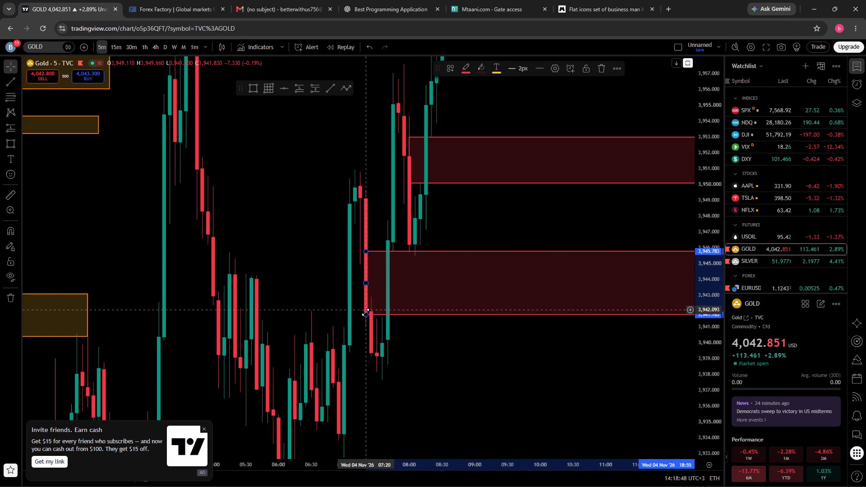
drag(365, 312, 365, 314)
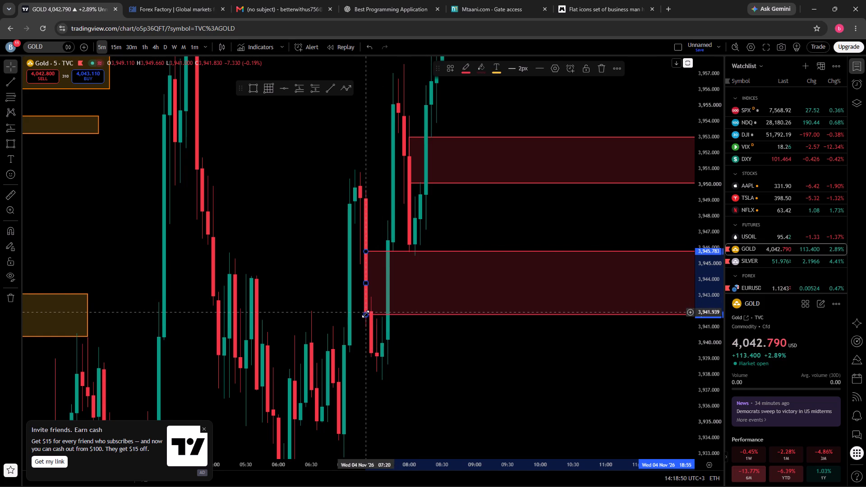
drag(365, 314, 367, 314)
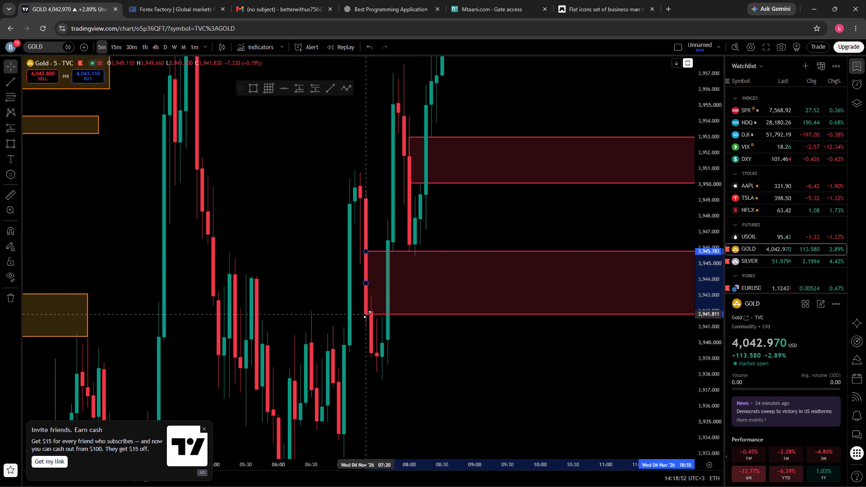
drag(367, 314, 367, 317)
click(423, 339)
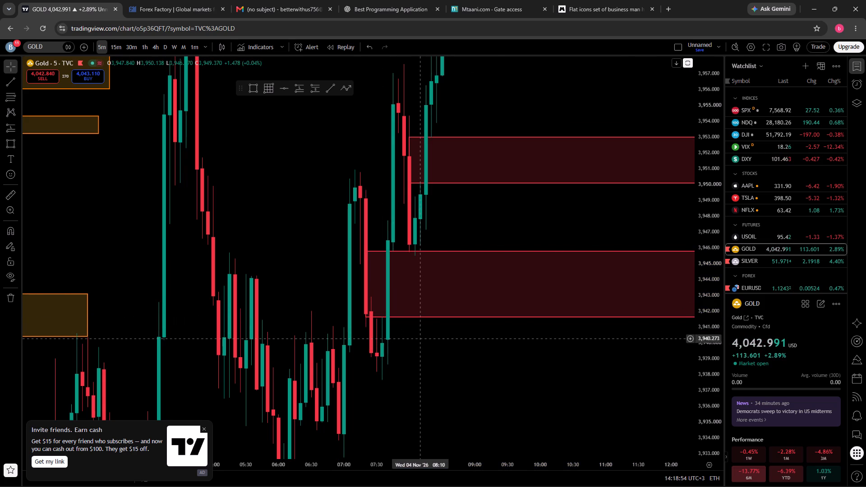
Label the lowest red zone on 4 November, between about 3,945.8 and 3,941.6, as 5Min.
scroll(404, 346, down, 11)
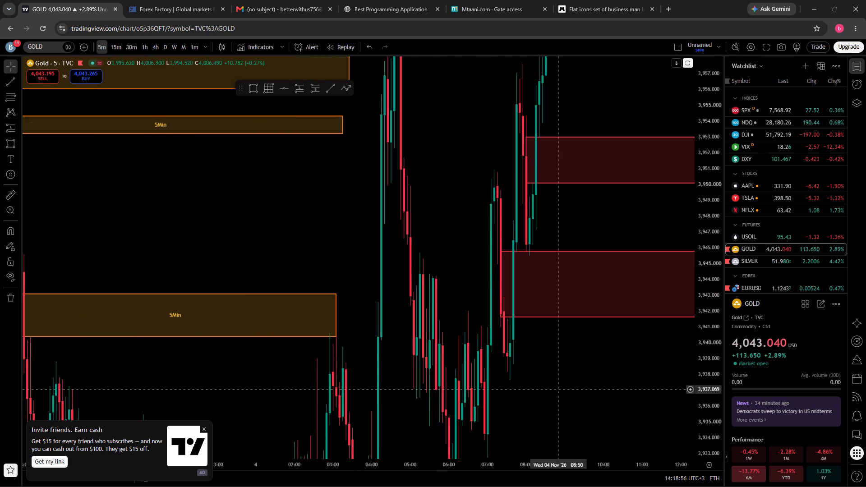
drag(575, 395, 110, 362)
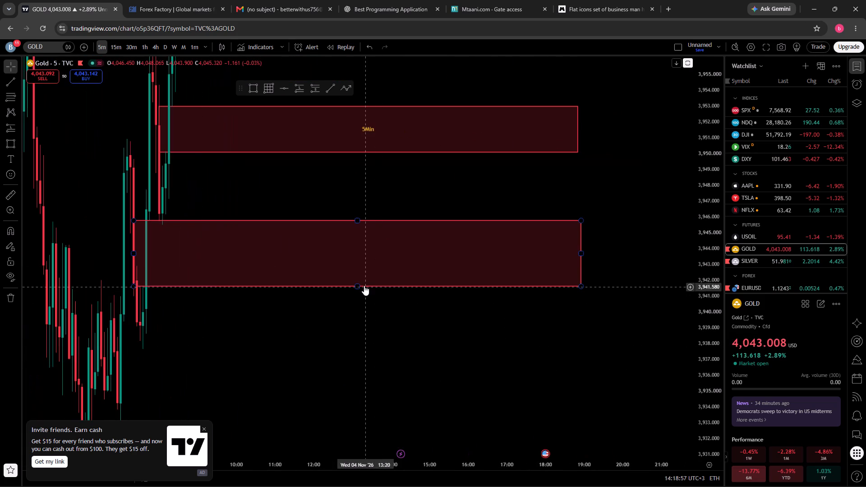
click(364, 285)
click(359, 252)
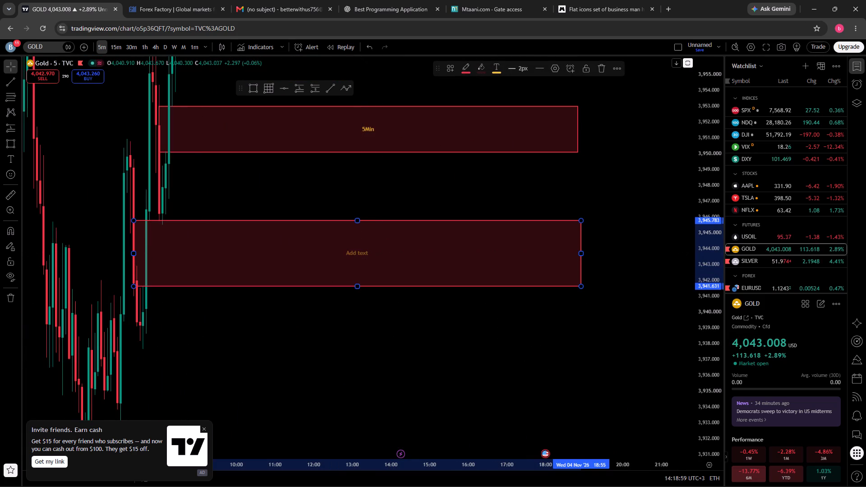
text(5M)
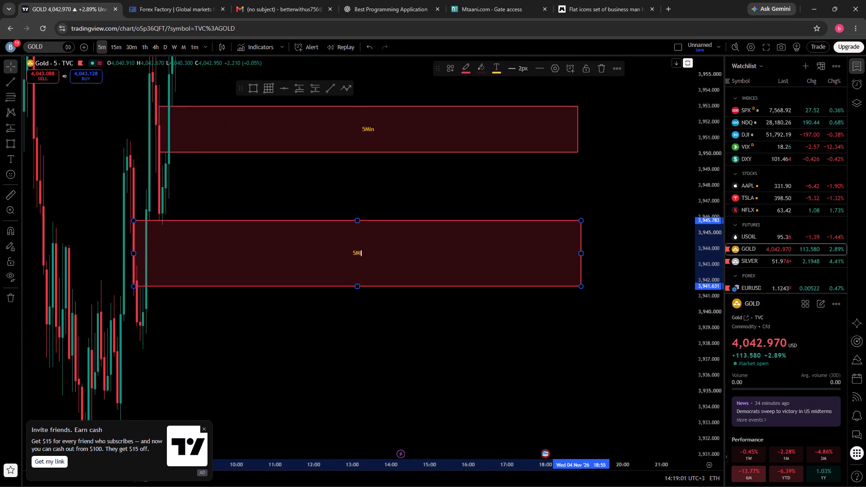
click(415, 331)
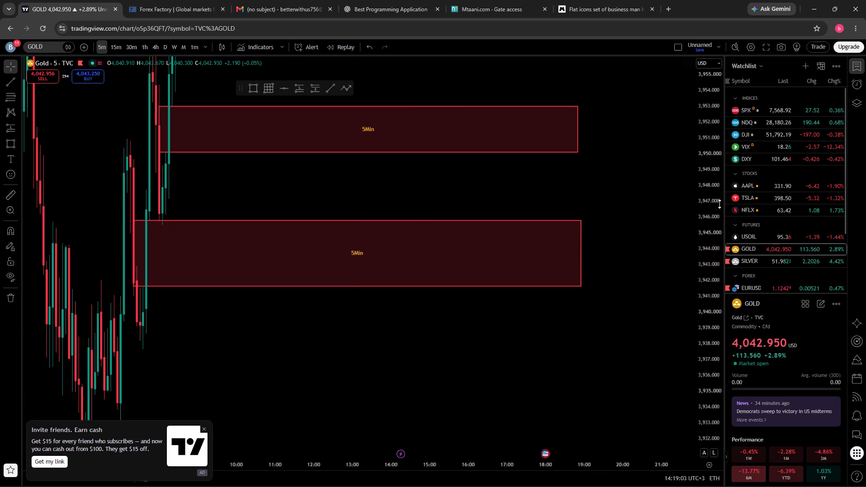
Shorten the wide orange zone between about 3,922.9 and 3,913.8 so it ends at about 02:45 on 4 November.
scroll(714, 204, down, 19)
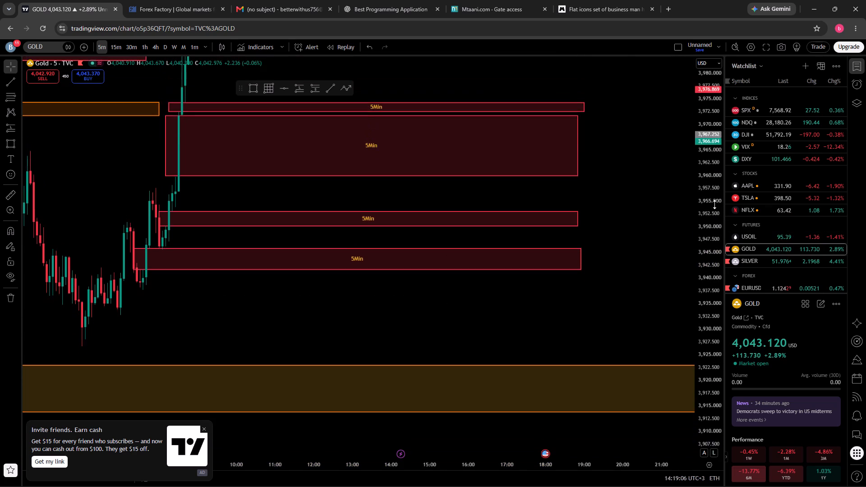
scroll(714, 204, down, 14)
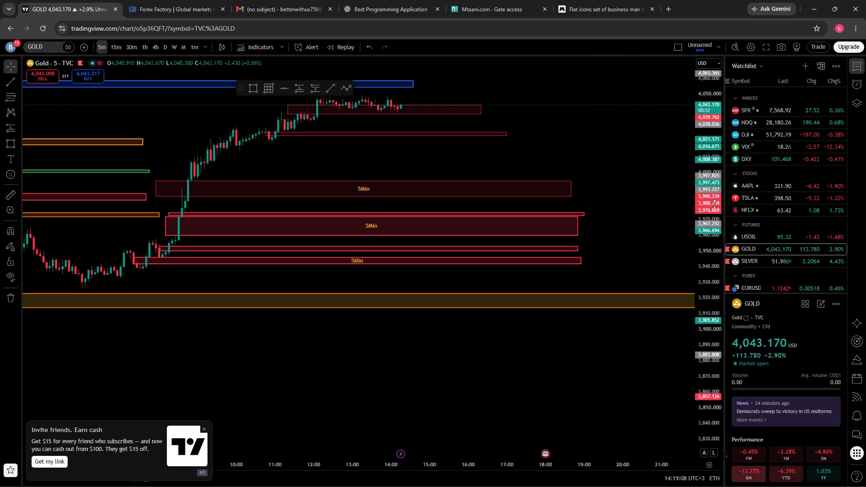
scroll(714, 204, down, 2)
scroll(217, 371, down, 3)
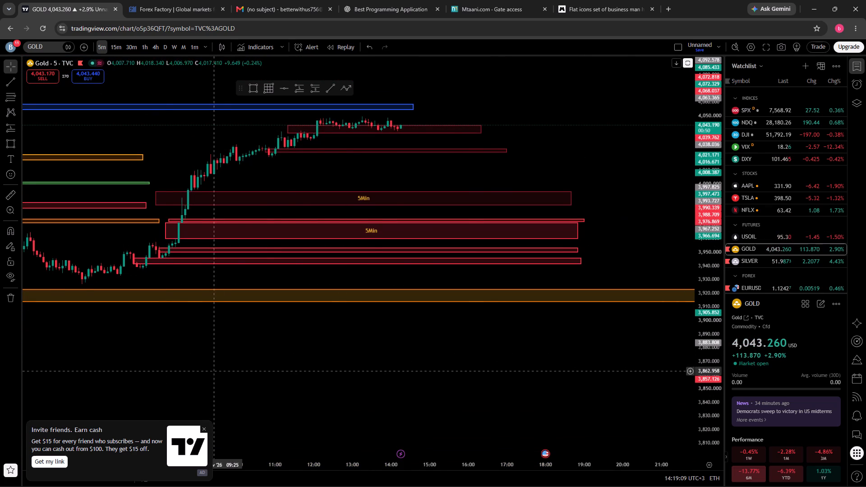
scroll(217, 371, down, 13)
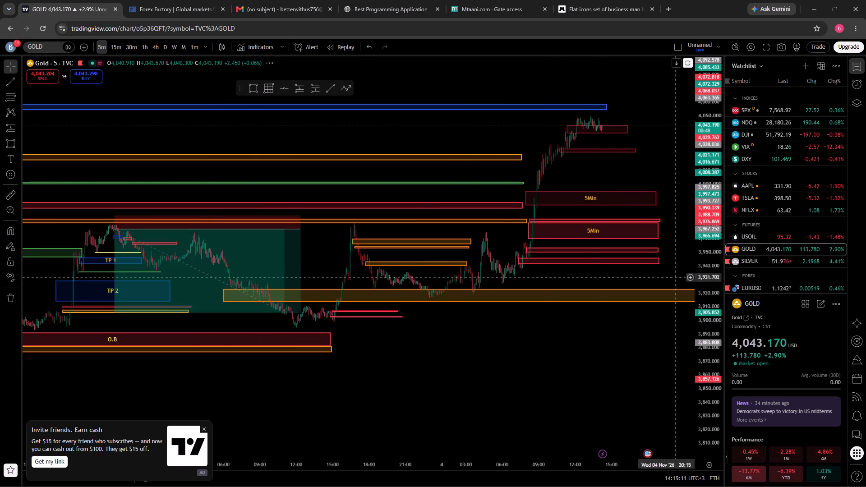
scroll(704, 258, up, 5)
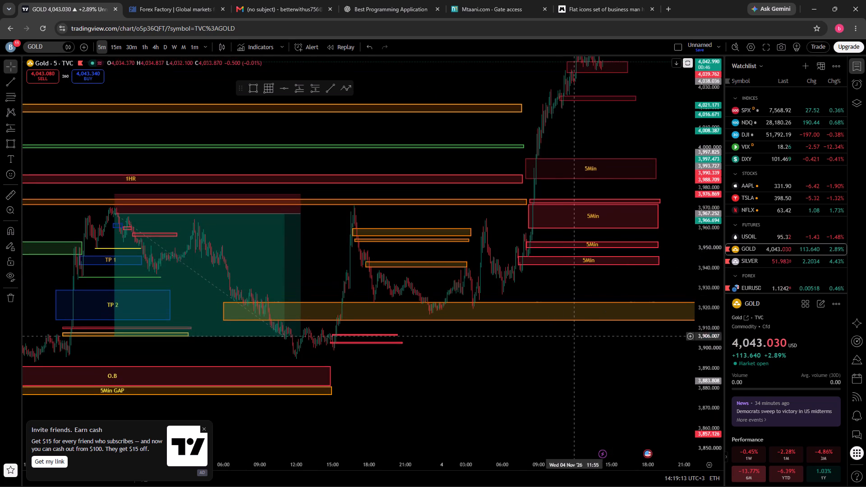
drag(562, 352, 333, 424)
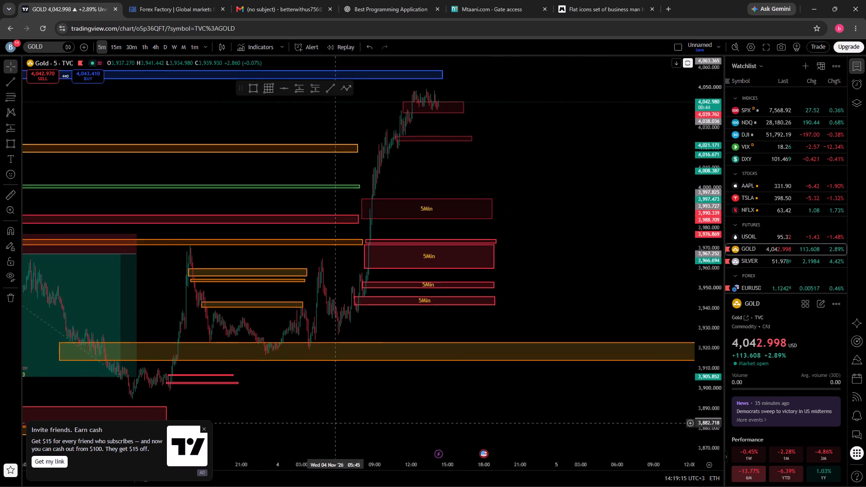
drag(333, 424, 328, 425)
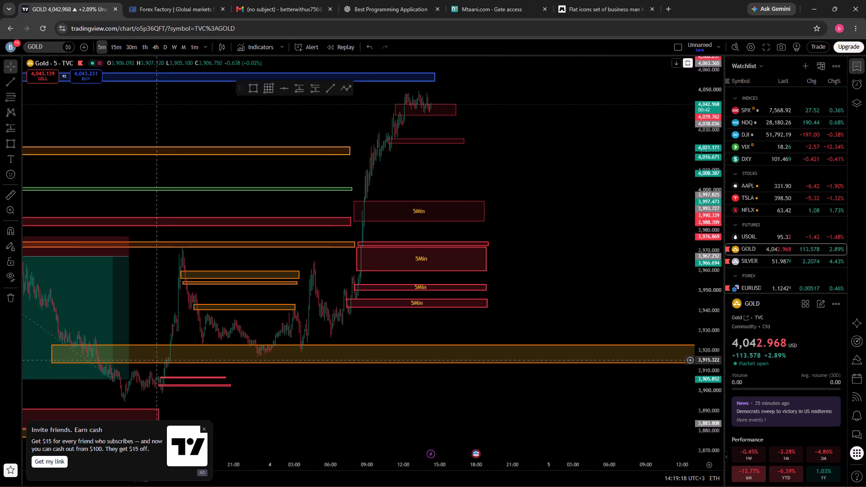
drag(368, 410, 258, 406)
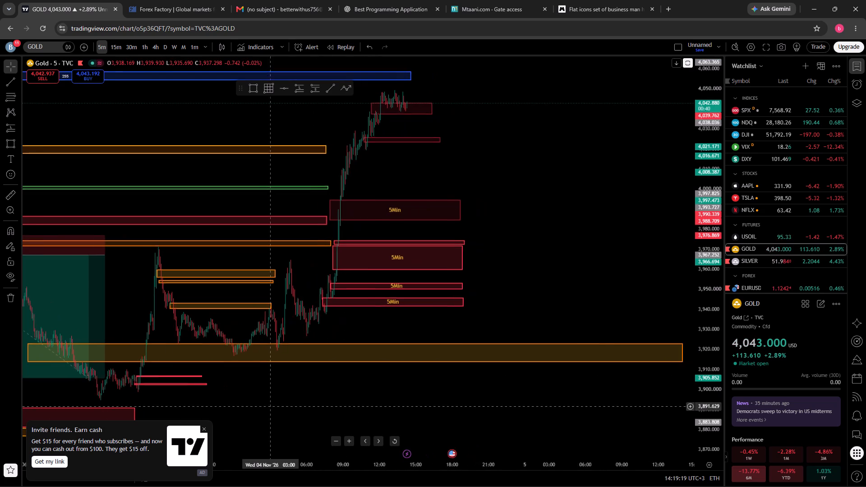
drag(258, 406, 215, 402)
drag(624, 349, 518, 358)
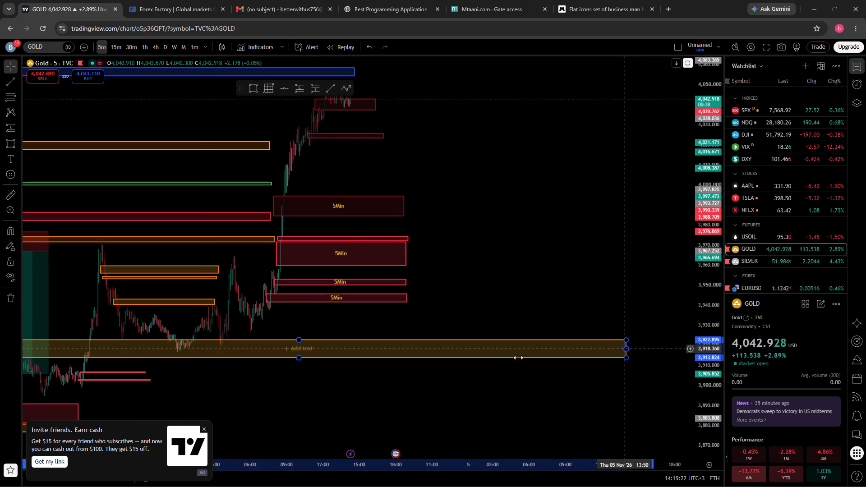
drag(518, 358, 473, 359)
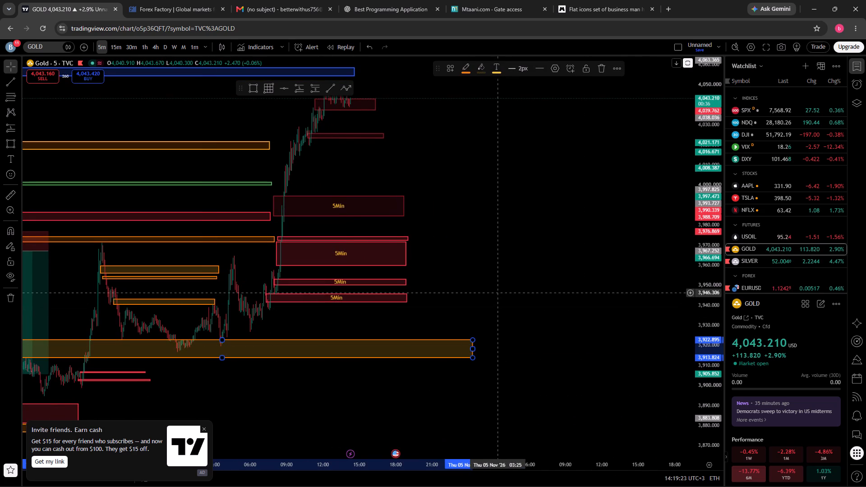
drag(474, 351, 318, 357)
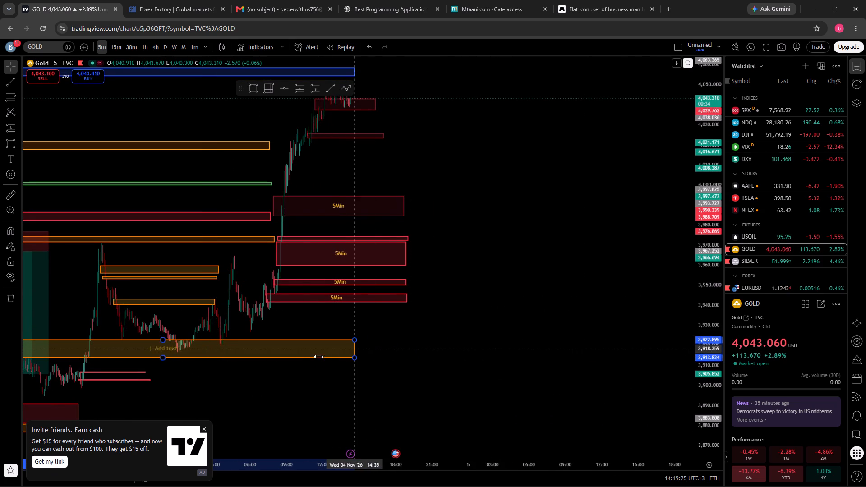
drag(318, 357, 235, 357)
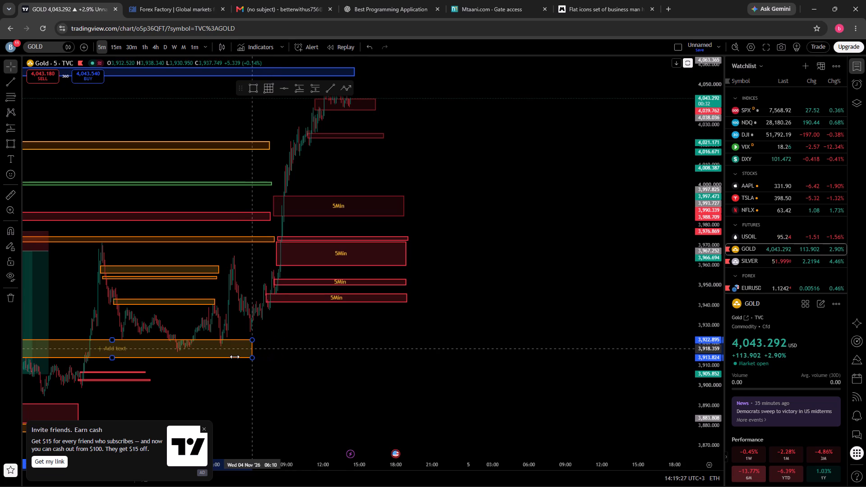
drag(235, 357, 211, 355)
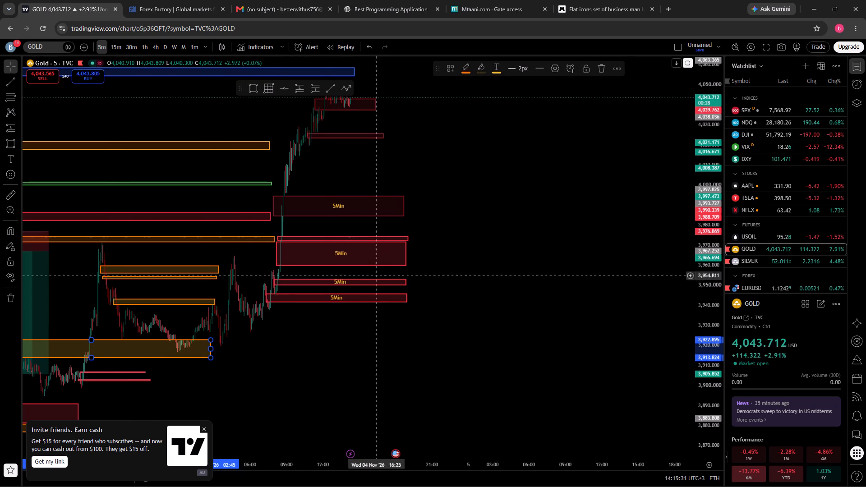
Examine the marked zones and price action from the start of November through the 4 November rise.
drag(522, 217, 521, 315)
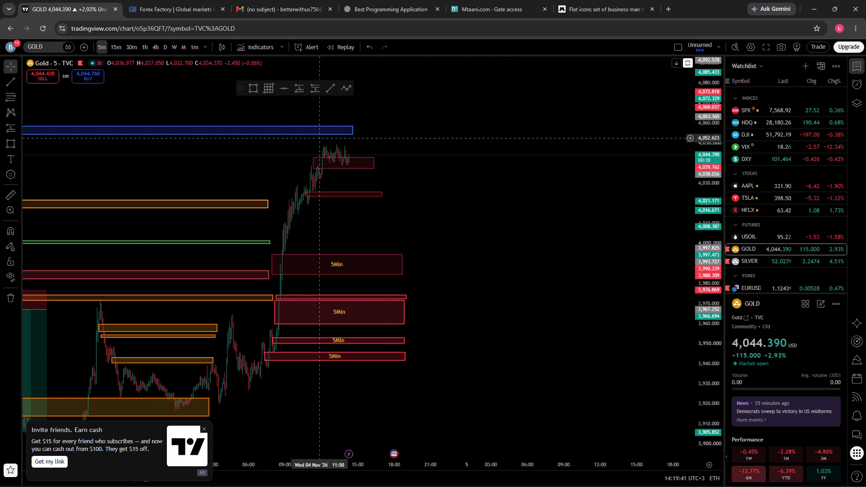
scroll(610, 240, up, 2)
scroll(601, 236, down, 5)
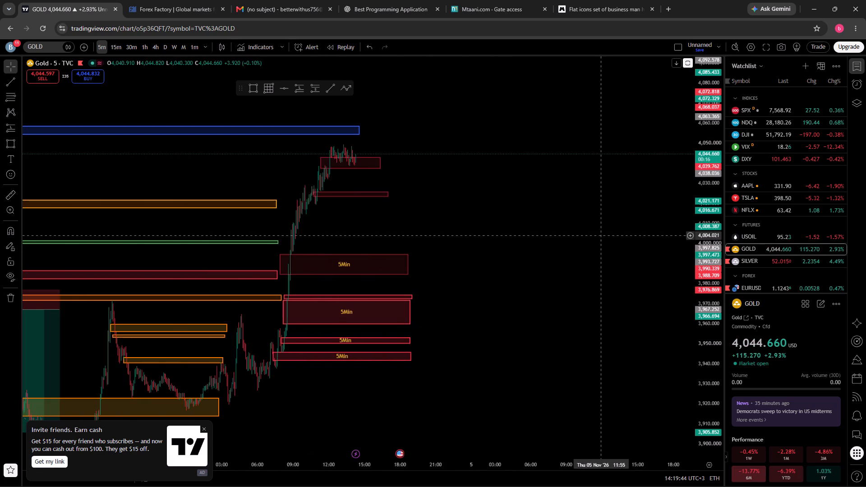
scroll(601, 234, down, 4)
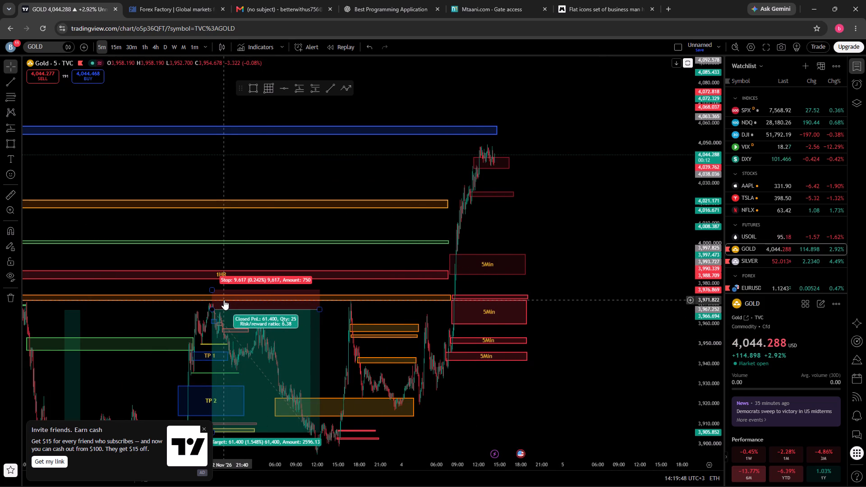
scroll(228, 305, down, 4)
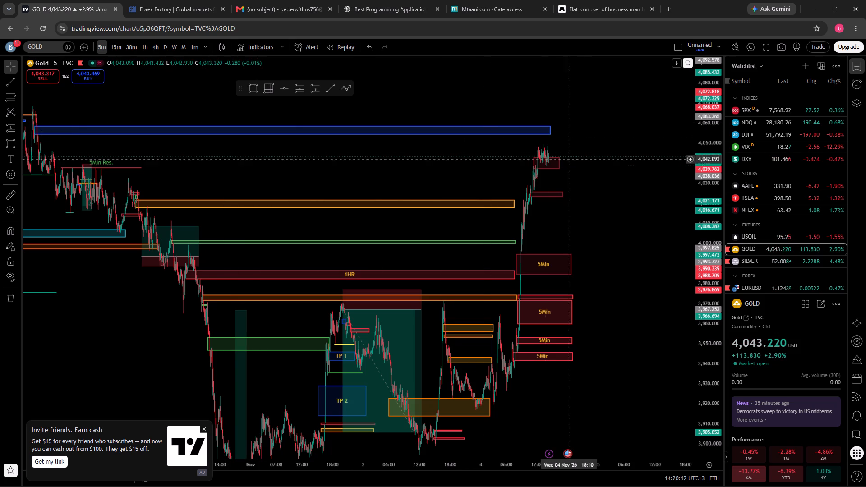
scroll(582, 221, up, 15)
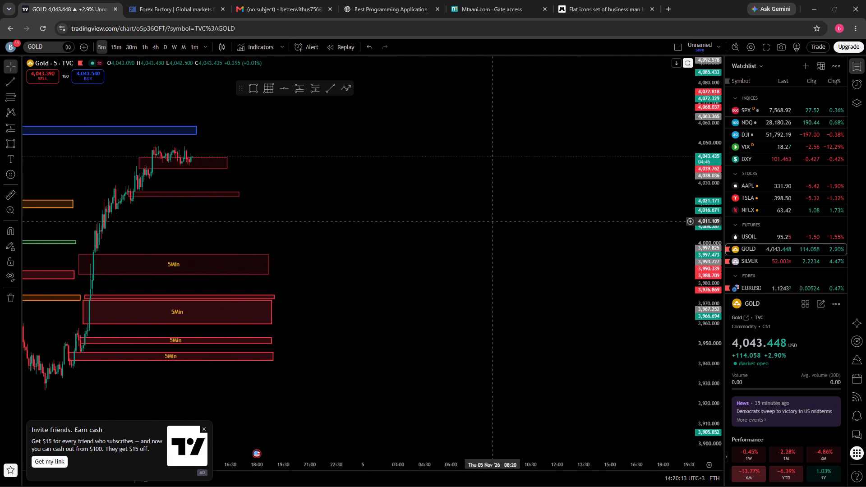
Shorten the uppermost red zone, between about 4,042.9 and 4,037.4, so it ends at about 14:05 on 4 November.
drag(324, 221, 507, 240)
scroll(708, 237, up, 11)
drag(512, 184, 561, 316)
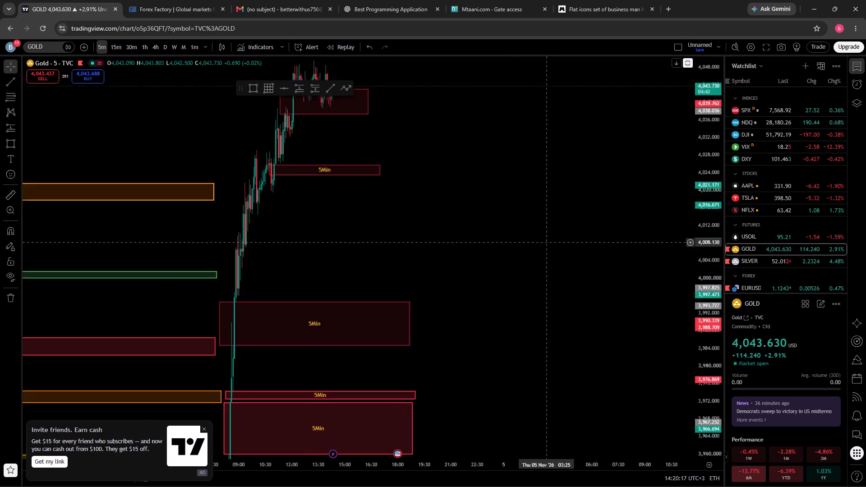
drag(561, 316, 564, 342)
drag(518, 196, 543, 317)
scroll(543, 317, up, 7)
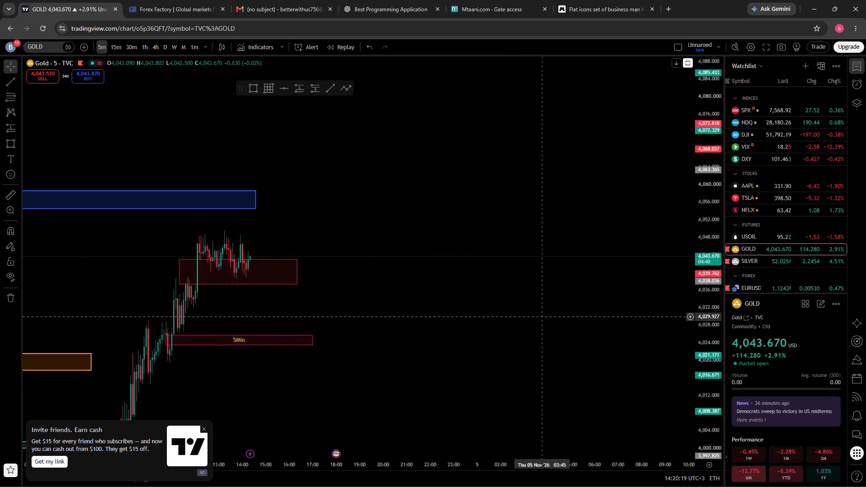
scroll(543, 317, up, 5)
drag(285, 313, 515, 345)
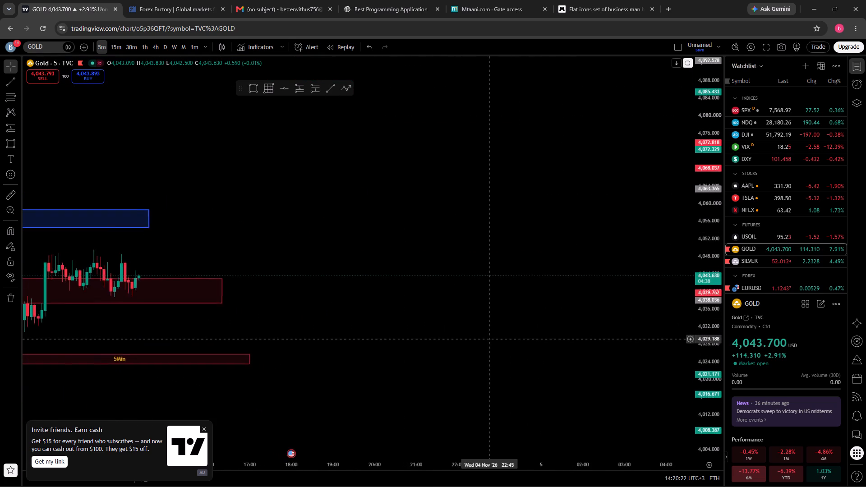
drag(515, 345, 570, 343)
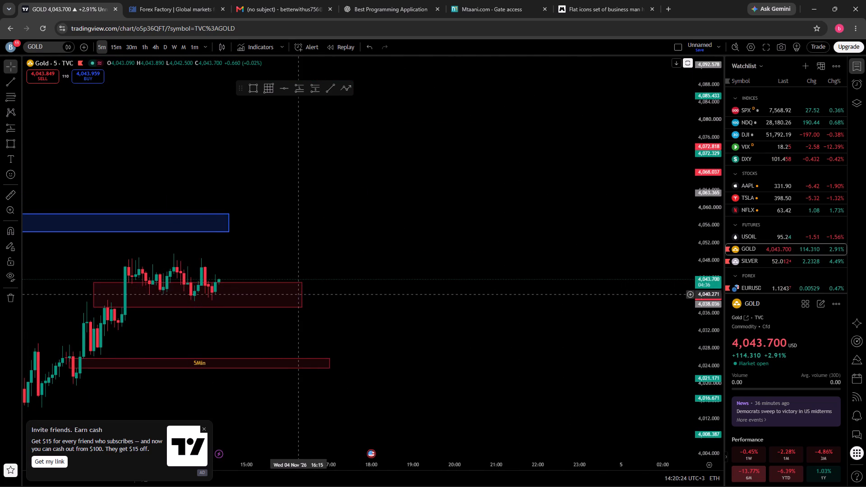
drag(302, 294, 225, 295)
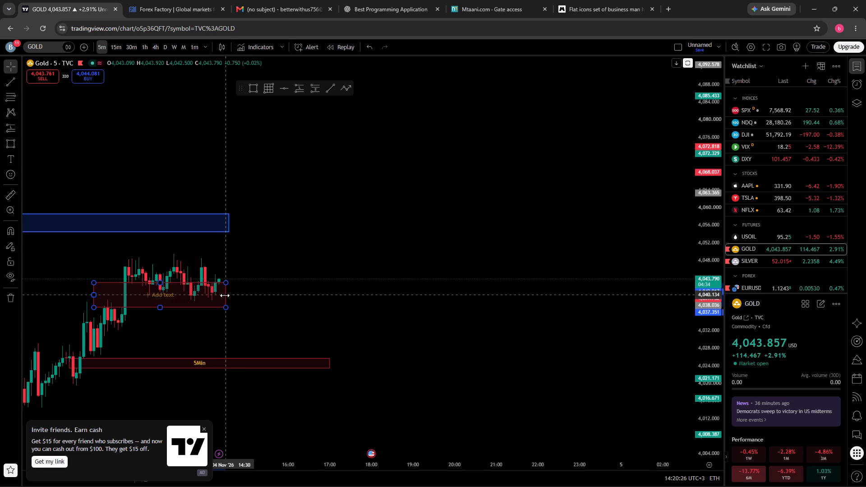
drag(225, 295, 207, 294)
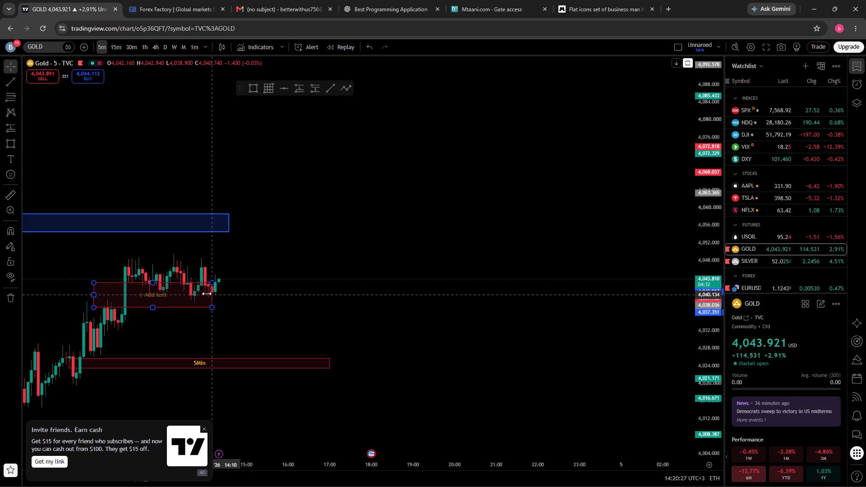
drag(207, 294, 207, 294)
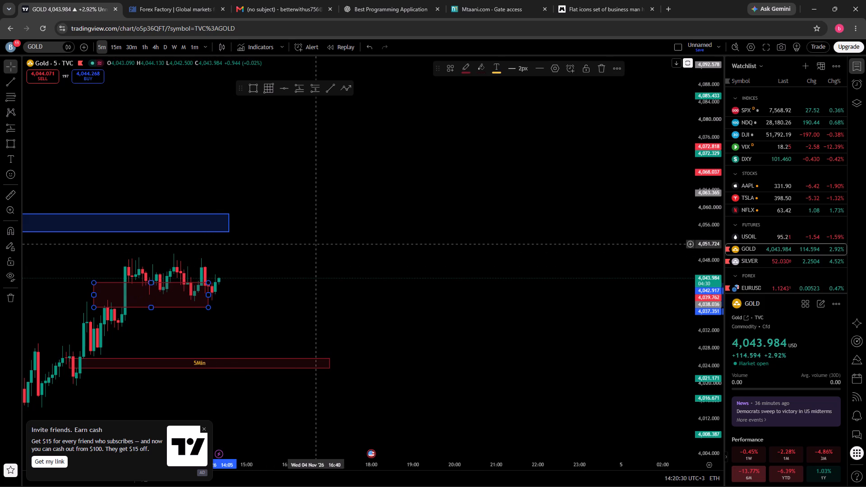
click(336, 308)
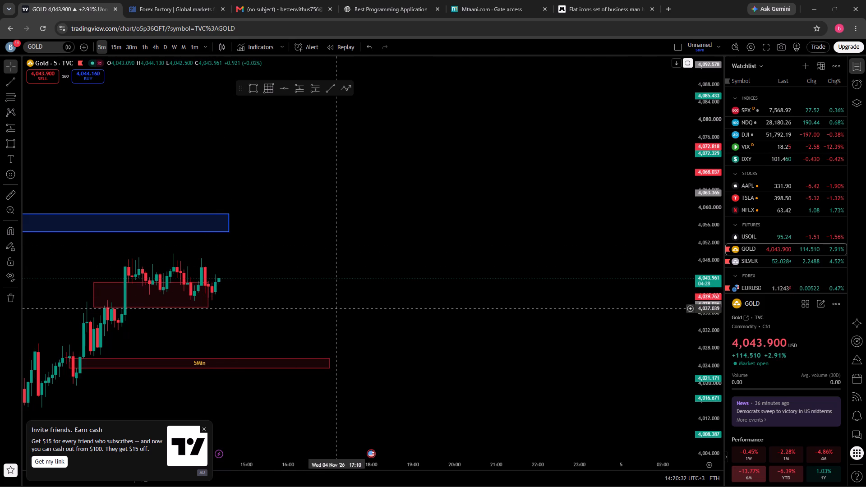